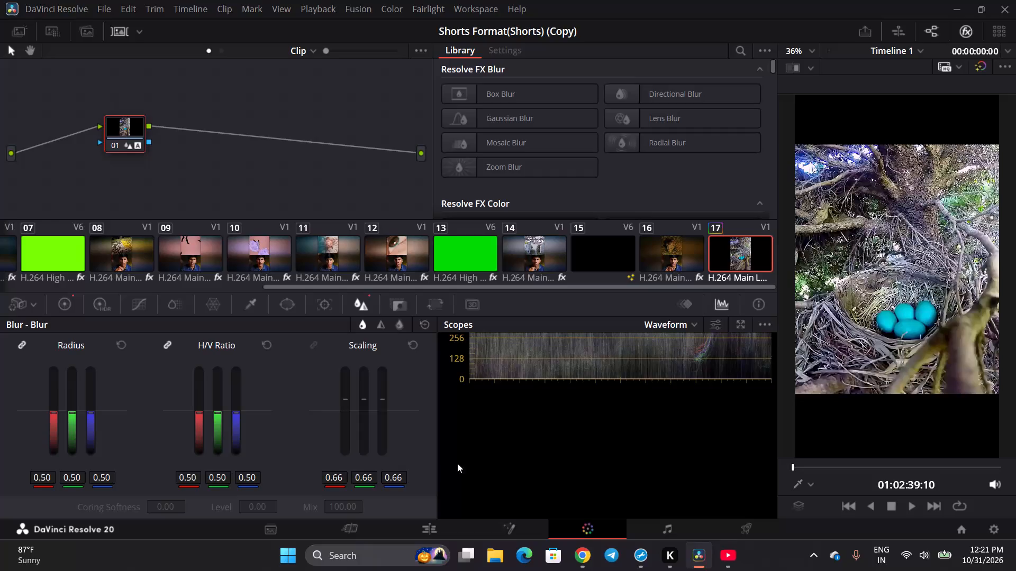
# Play clip 17 from its start and stop at 01:02:41:04, where the snake is over the blue eggs.
pyautogui.click(908, 510)
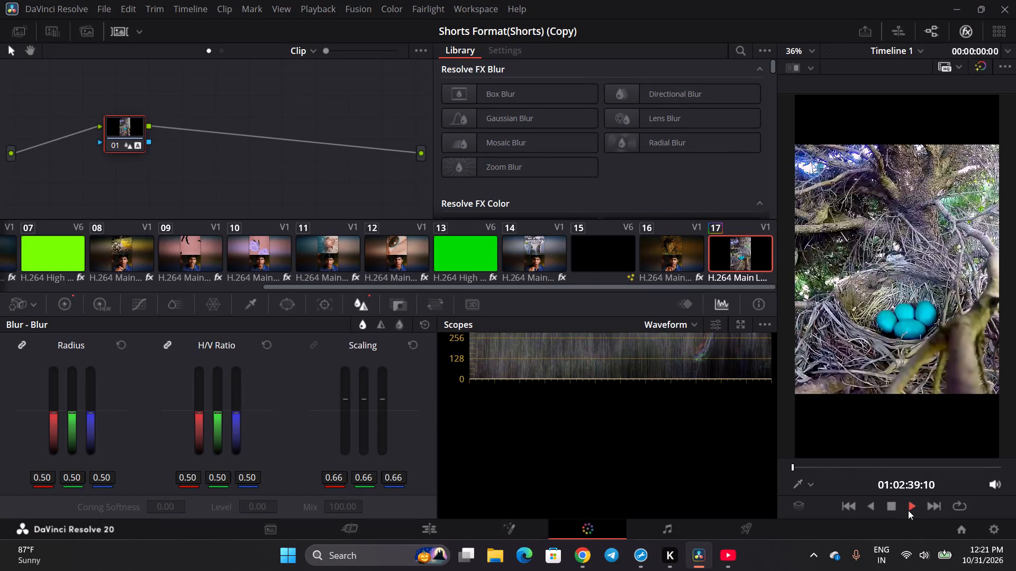
pyautogui.click(908, 510)
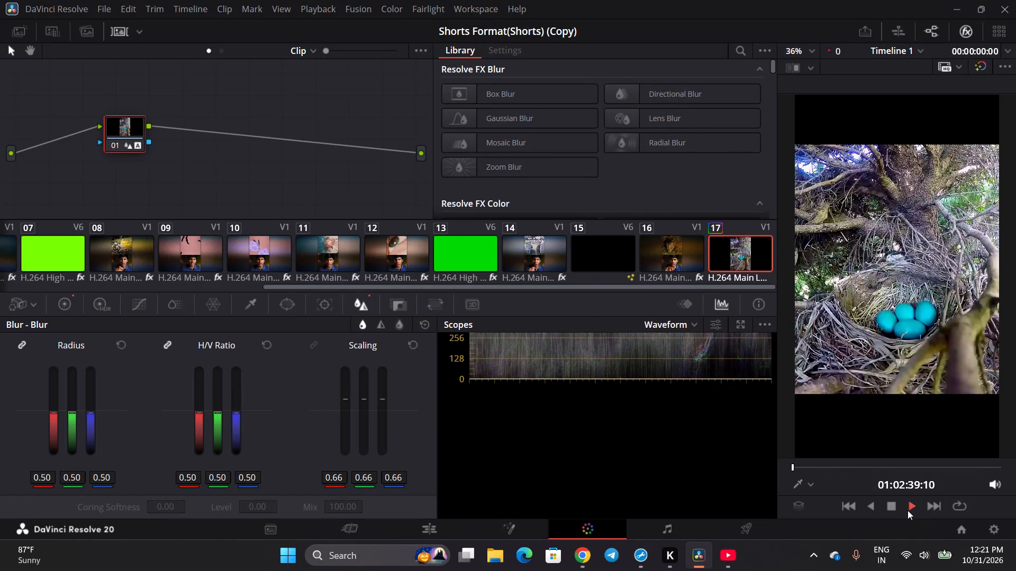
pyautogui.click(891, 505)
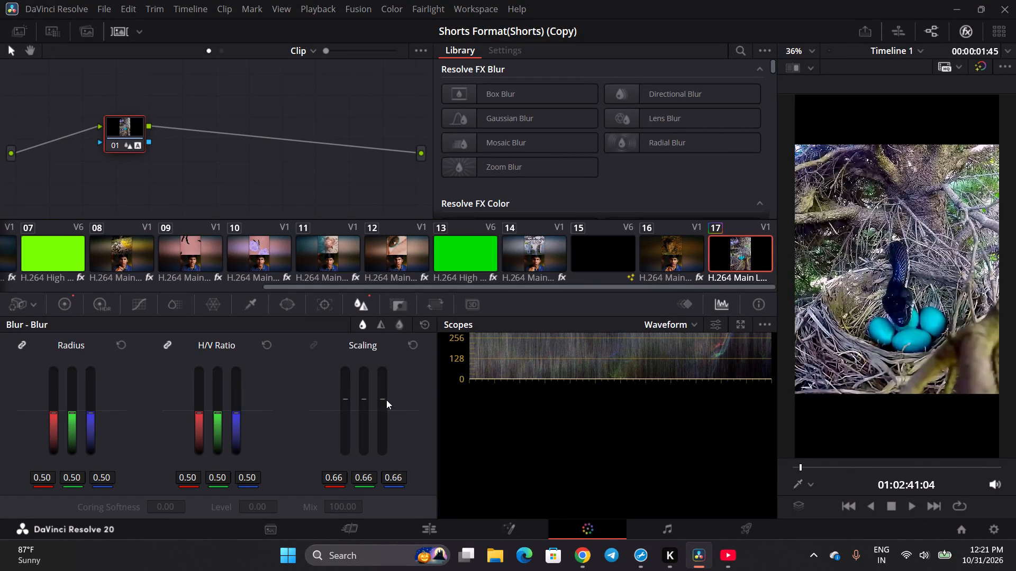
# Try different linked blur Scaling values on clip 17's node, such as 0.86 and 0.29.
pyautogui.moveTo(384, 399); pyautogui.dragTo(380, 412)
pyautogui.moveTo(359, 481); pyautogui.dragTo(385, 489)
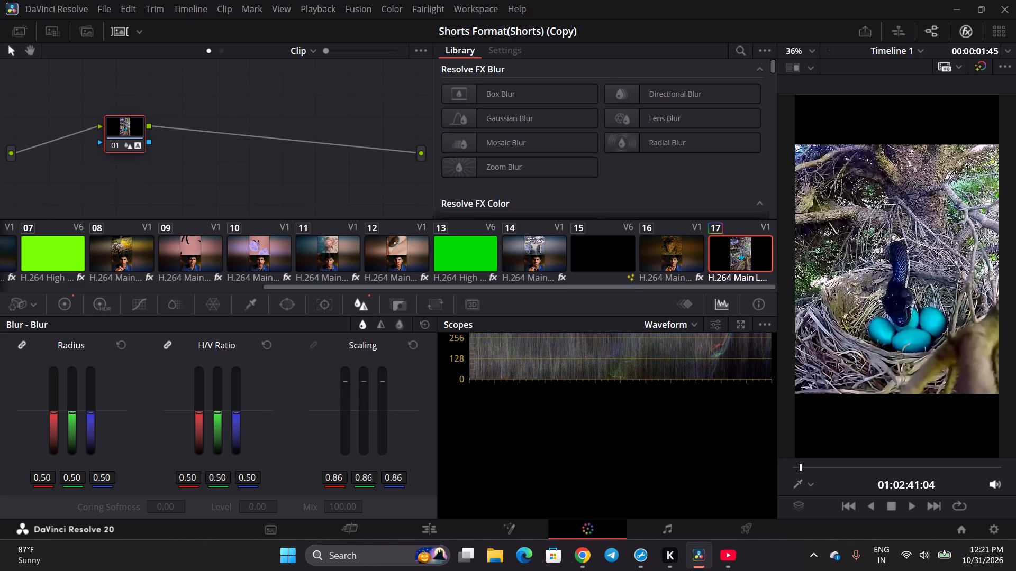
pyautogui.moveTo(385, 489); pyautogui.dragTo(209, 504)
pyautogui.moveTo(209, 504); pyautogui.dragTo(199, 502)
# Reset the blur Scaling of clip 17's node to its default of 0.25.
pyautogui.click(405, 348)
pyautogui.click(413, 344)
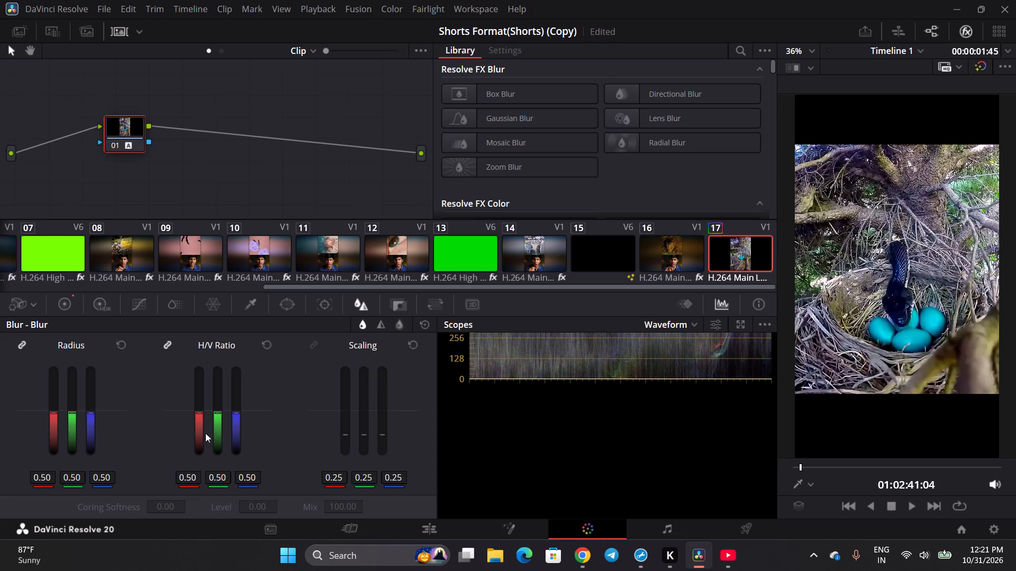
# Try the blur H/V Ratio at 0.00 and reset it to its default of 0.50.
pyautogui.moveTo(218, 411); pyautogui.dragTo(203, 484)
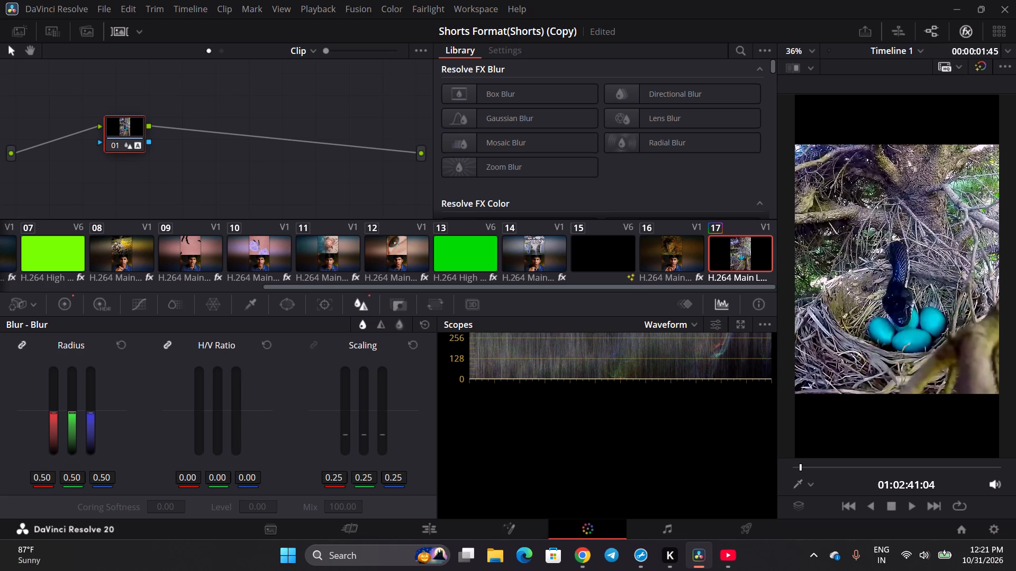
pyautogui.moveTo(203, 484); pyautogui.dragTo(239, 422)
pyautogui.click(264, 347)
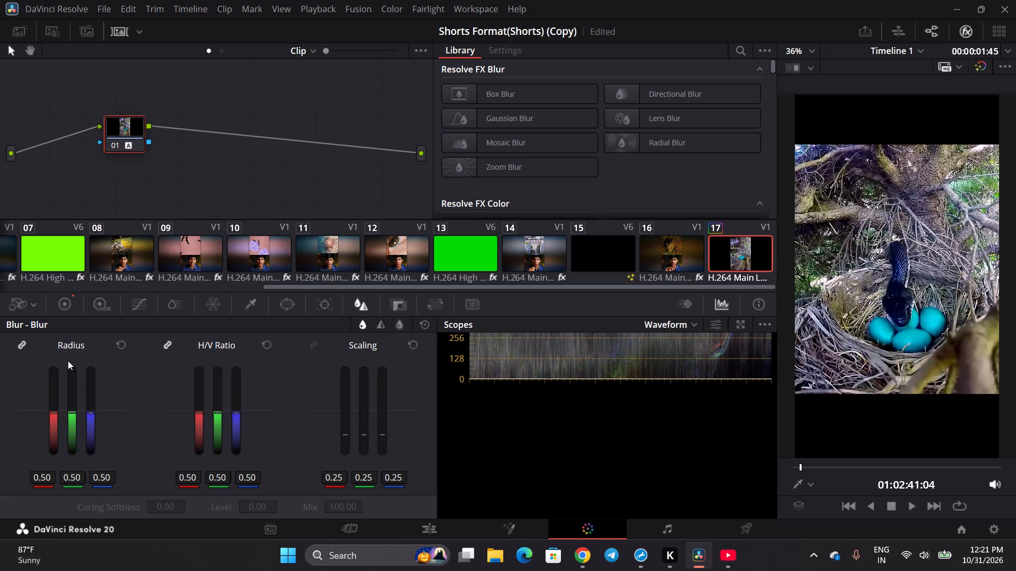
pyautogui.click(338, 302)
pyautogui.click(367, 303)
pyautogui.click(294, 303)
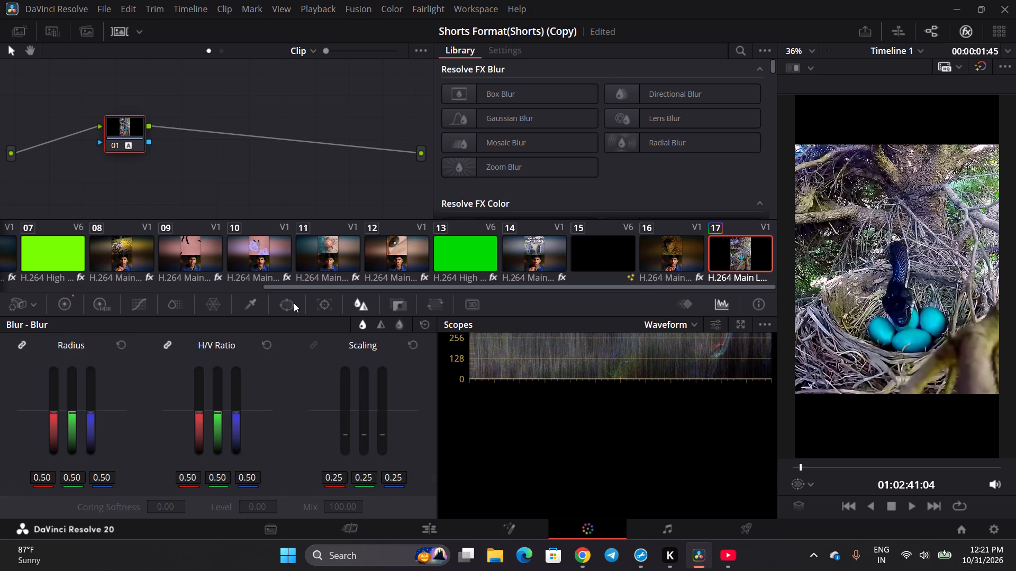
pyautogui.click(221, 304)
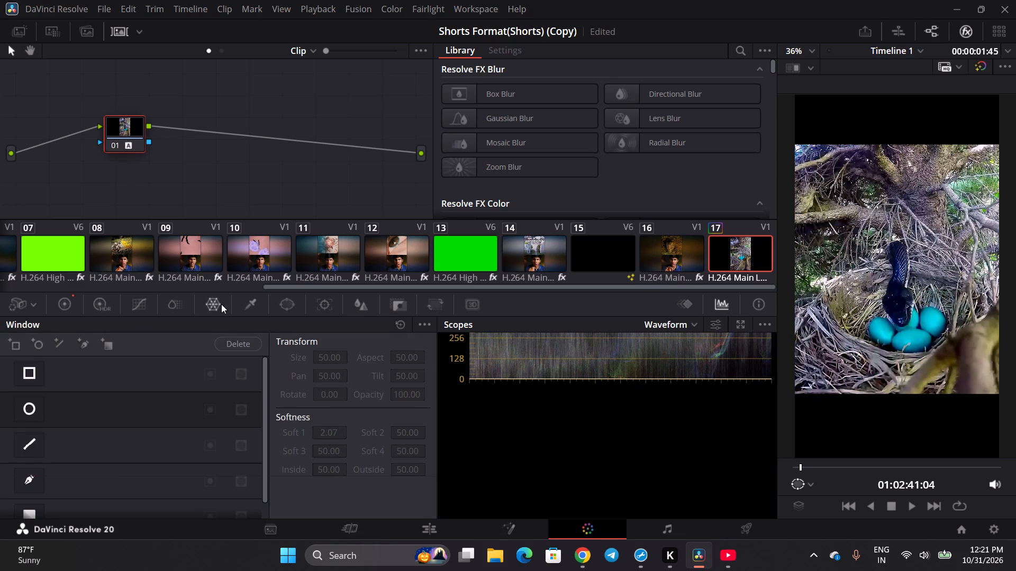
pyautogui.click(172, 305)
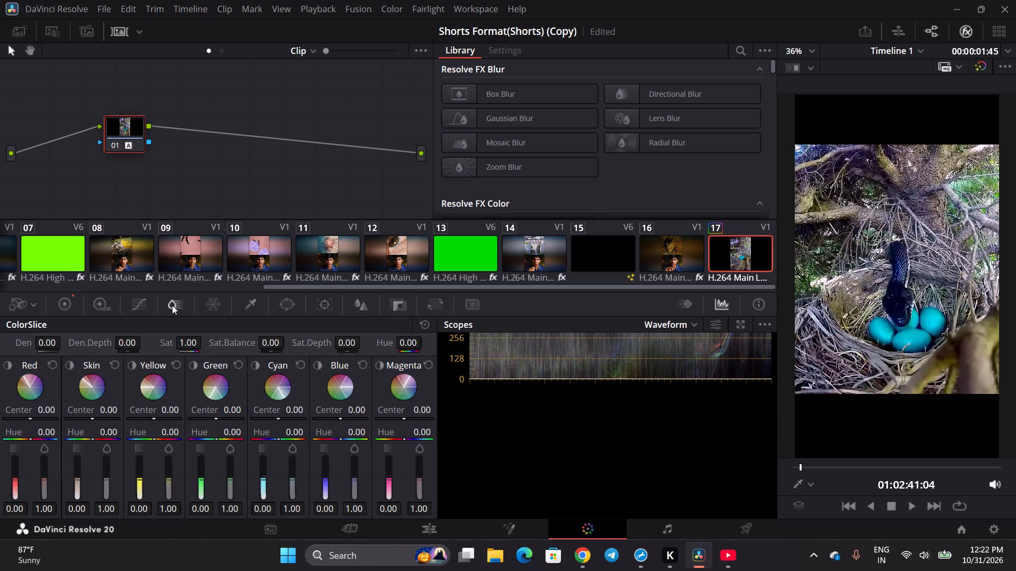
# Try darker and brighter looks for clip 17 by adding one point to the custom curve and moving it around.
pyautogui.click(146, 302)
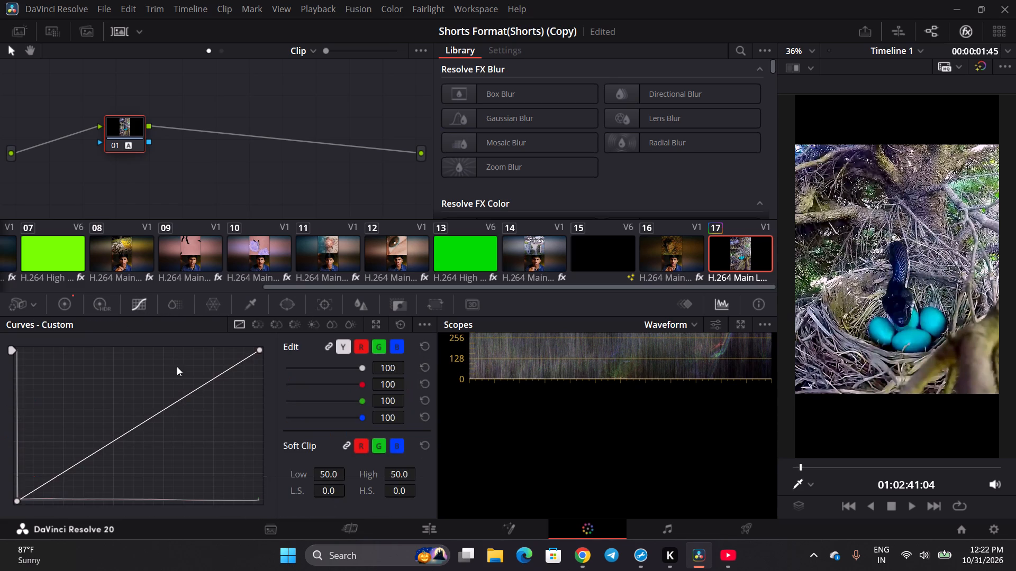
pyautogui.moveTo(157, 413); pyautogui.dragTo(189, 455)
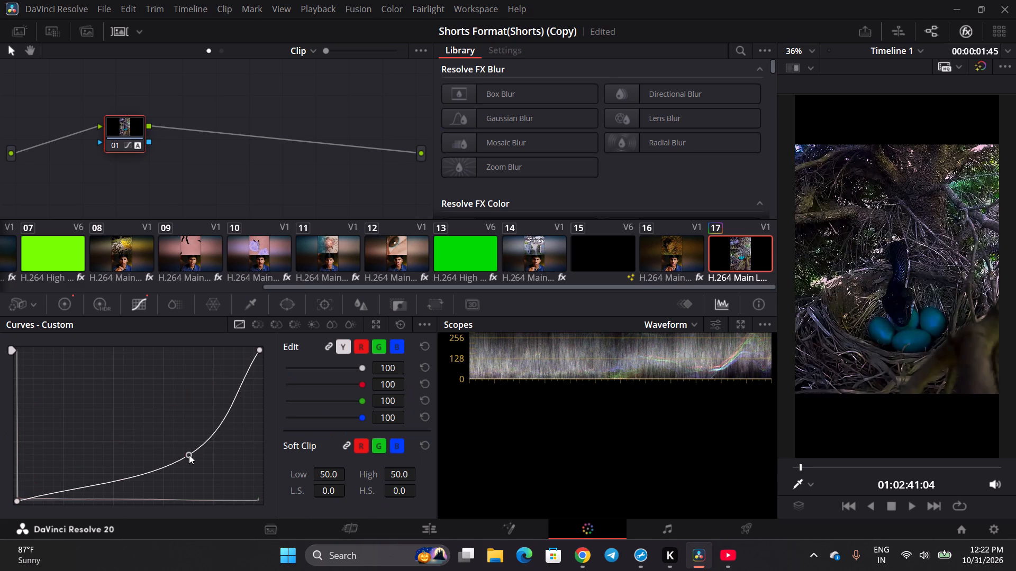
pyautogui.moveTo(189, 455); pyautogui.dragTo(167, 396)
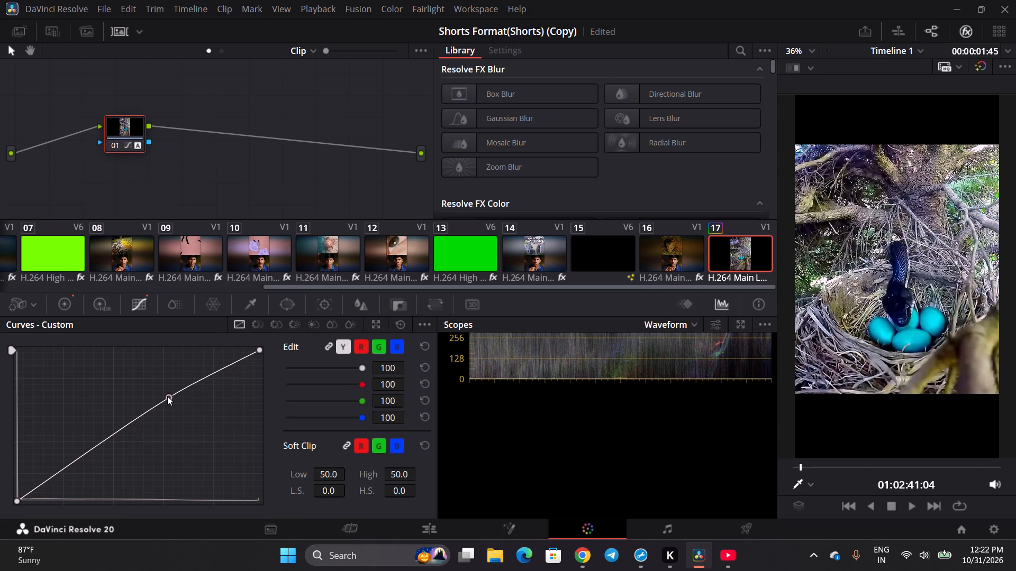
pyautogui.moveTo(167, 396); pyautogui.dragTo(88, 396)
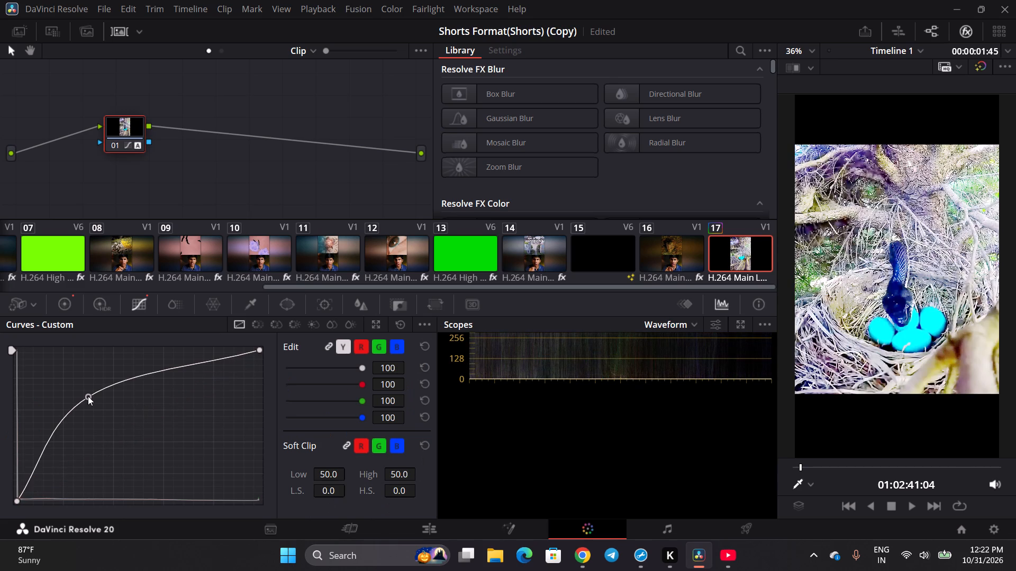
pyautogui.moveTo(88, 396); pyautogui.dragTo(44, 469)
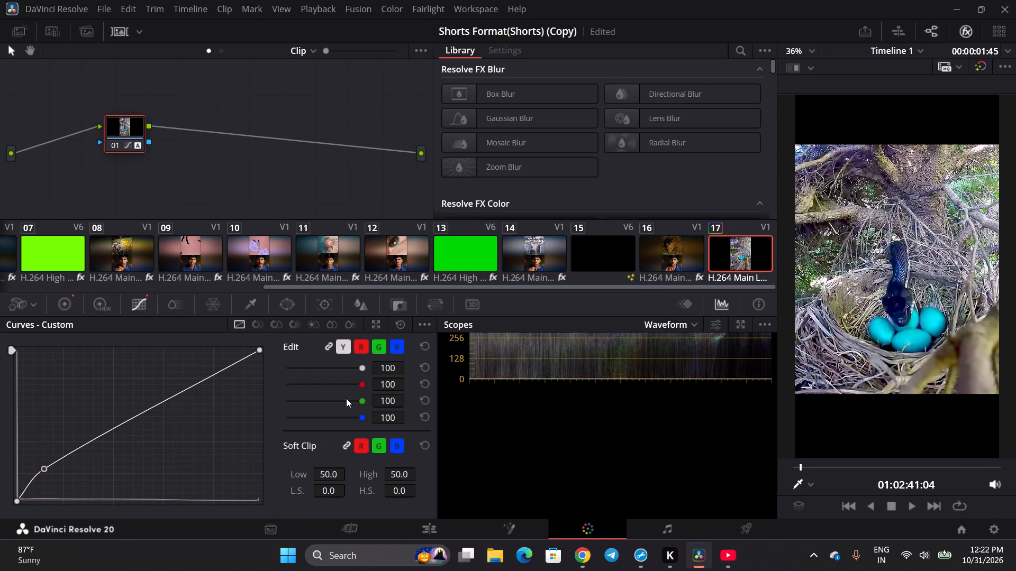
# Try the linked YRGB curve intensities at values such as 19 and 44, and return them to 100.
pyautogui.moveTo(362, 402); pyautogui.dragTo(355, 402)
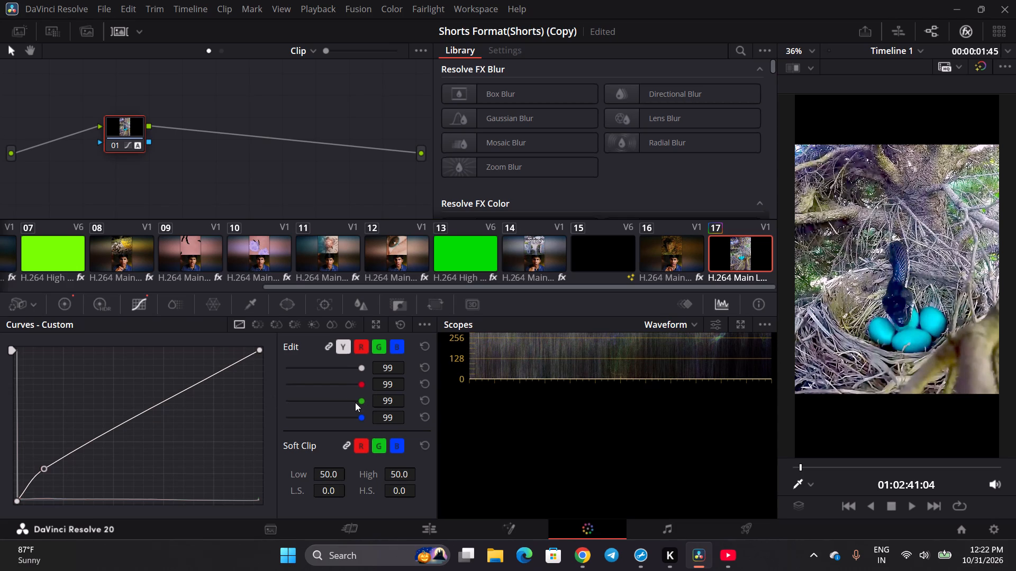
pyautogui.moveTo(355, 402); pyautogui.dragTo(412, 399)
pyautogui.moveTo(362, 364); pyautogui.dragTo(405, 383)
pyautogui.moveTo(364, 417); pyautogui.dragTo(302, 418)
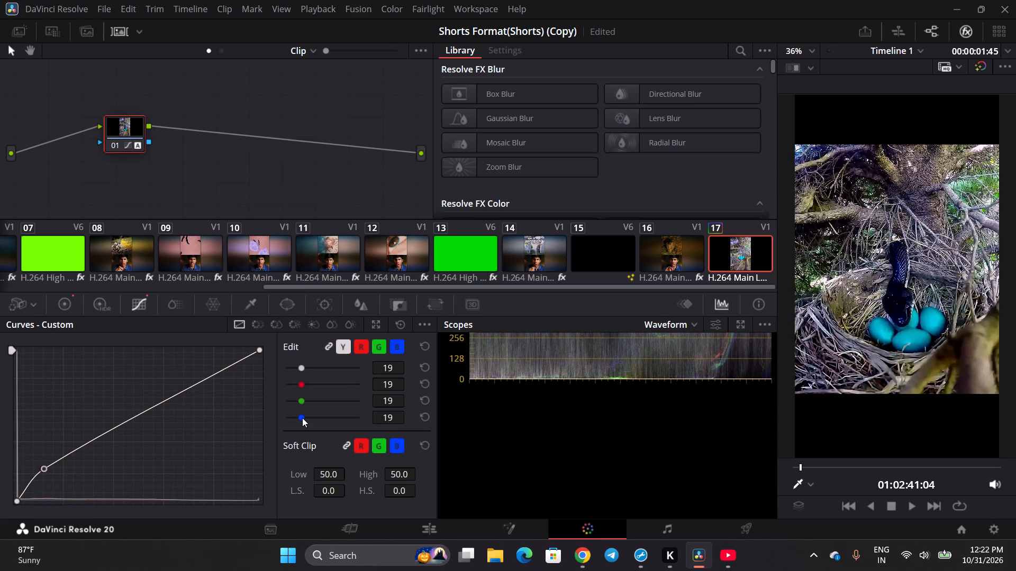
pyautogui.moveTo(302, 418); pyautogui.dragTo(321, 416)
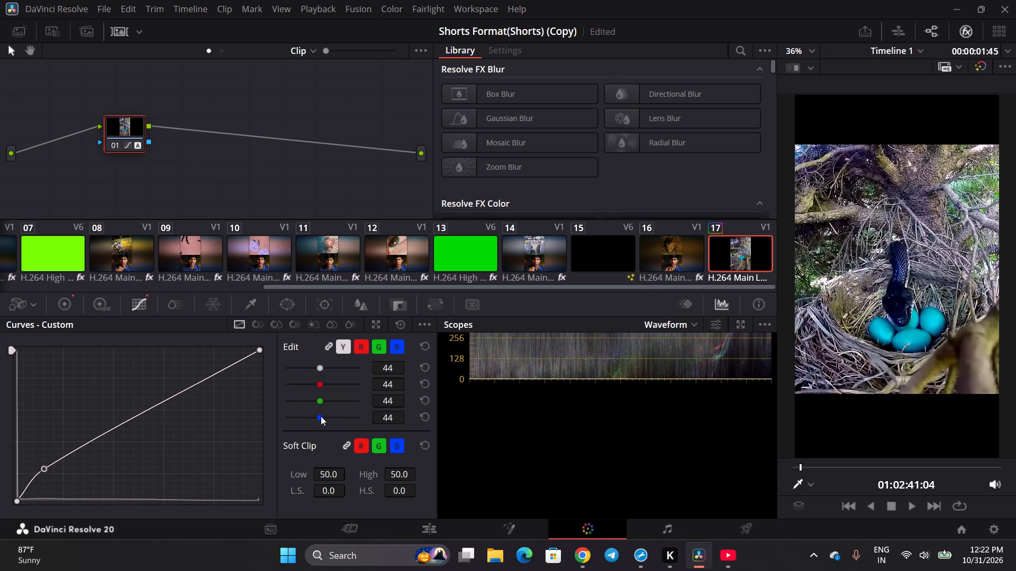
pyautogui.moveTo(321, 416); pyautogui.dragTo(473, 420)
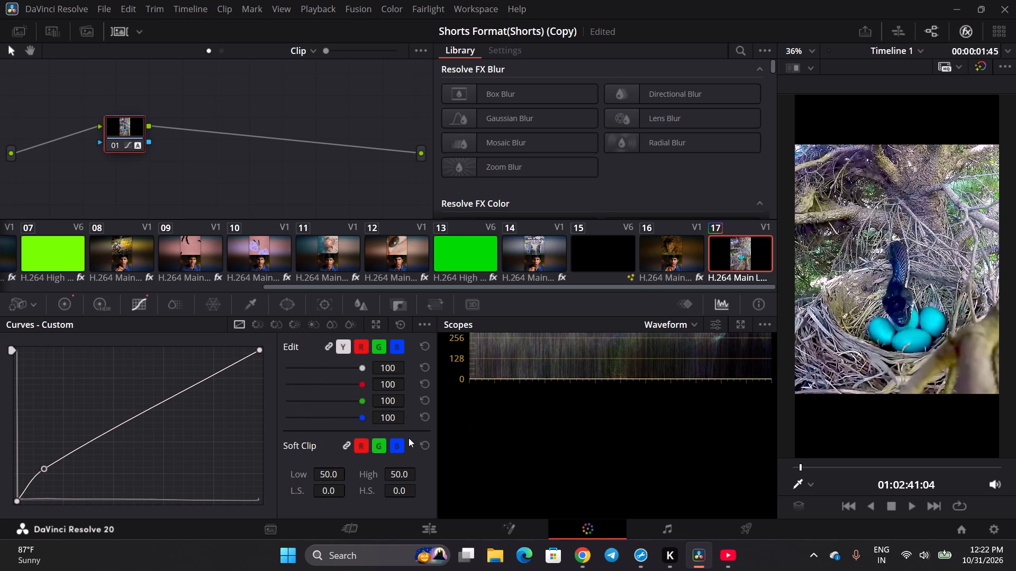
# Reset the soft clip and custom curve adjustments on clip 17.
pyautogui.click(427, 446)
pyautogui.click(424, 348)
# Add a Hue Vs Lum curve point at input hue 110.54 and raise its lum gain to 1.38.
pyautogui.click(297, 323)
pyautogui.click(315, 325)
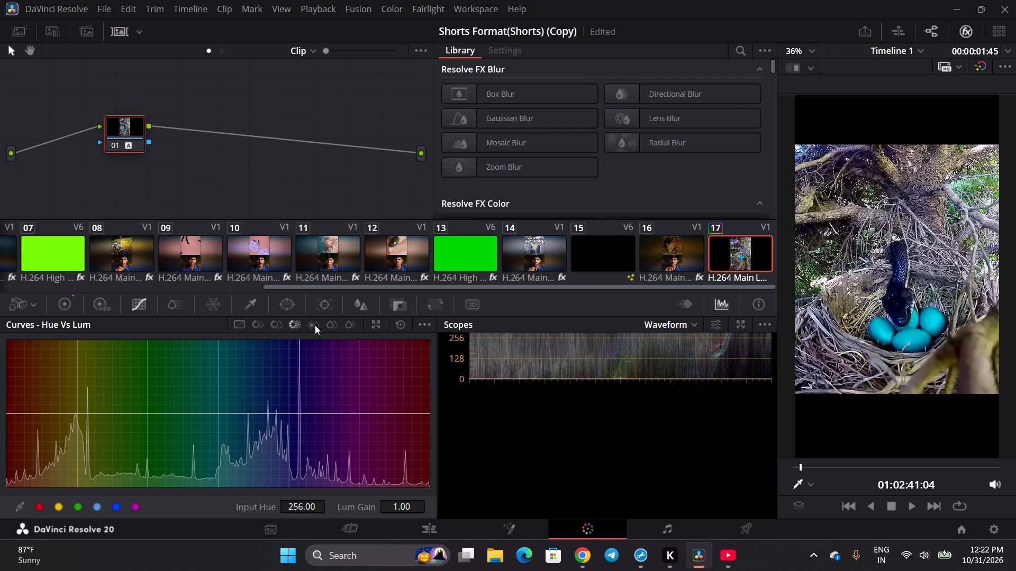
pyautogui.click(331, 324)
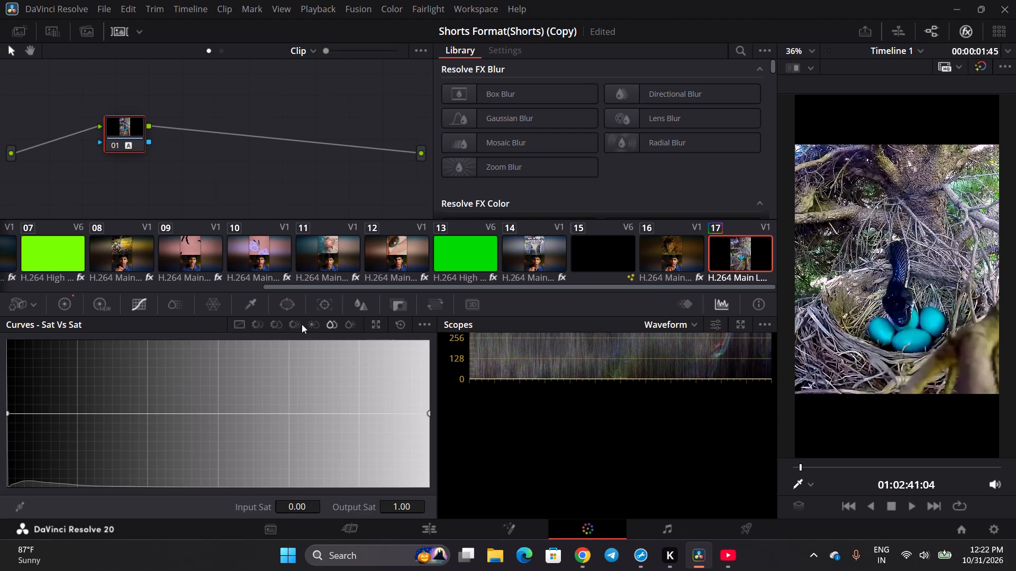
pyautogui.click(299, 324)
pyautogui.moveTo(255, 413); pyautogui.dragTo(255, 412)
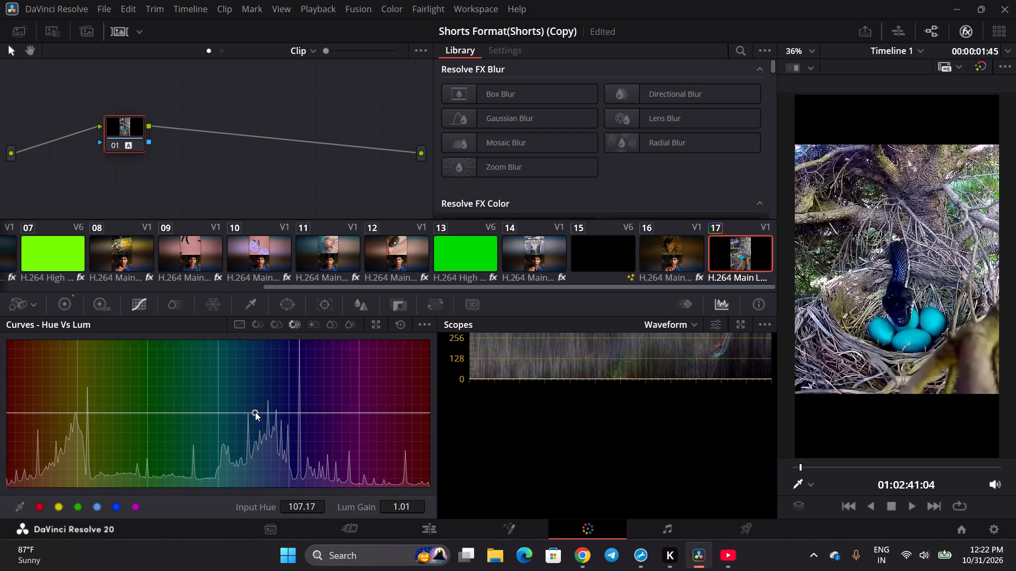
pyautogui.moveTo(255, 412); pyautogui.dragTo(260, 372)
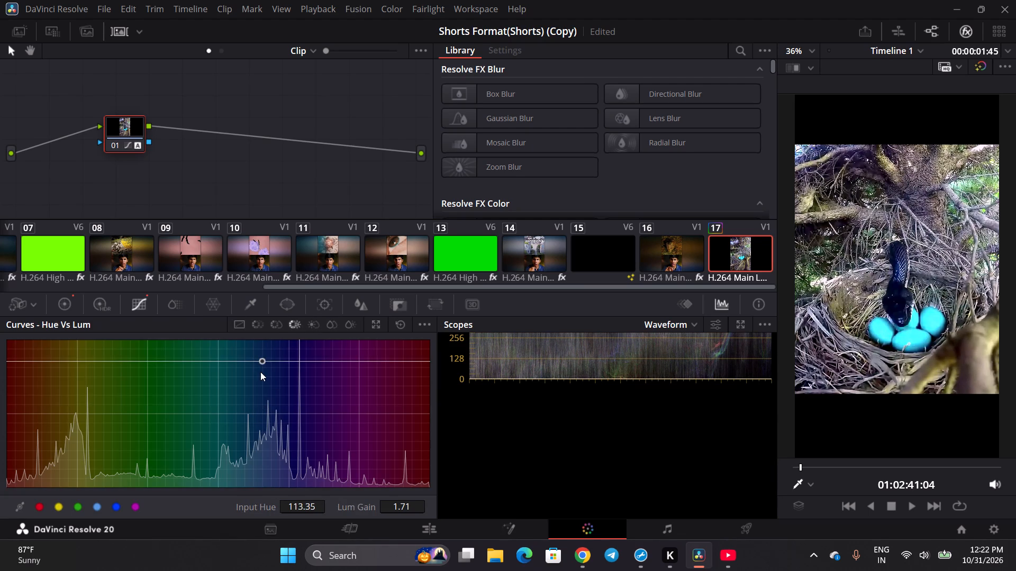
pyautogui.moveTo(260, 372); pyautogui.dragTo(259, 385)
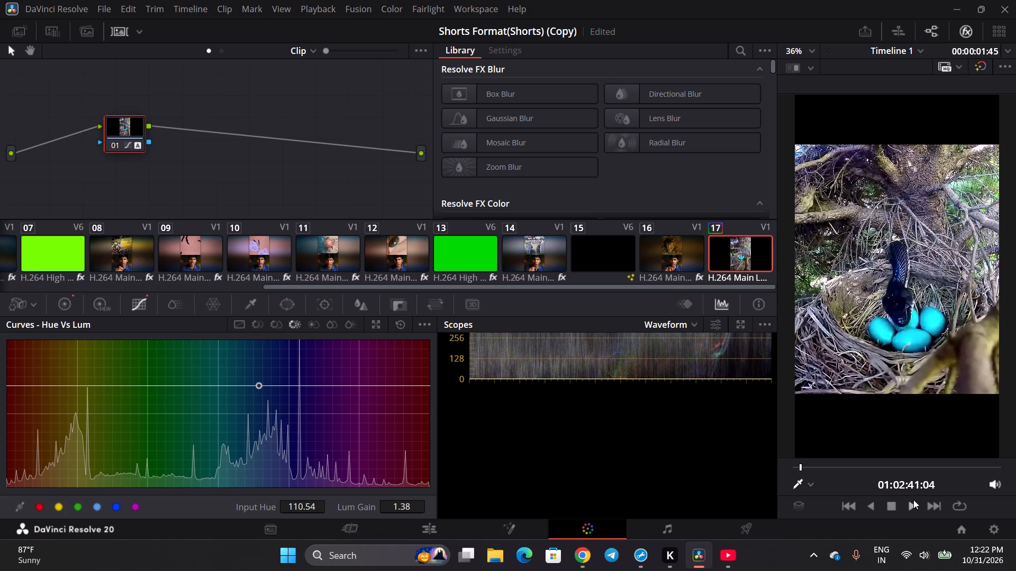
# Play back clip 17 to review the grade, pausing at several shots and stopping at 01:03:20:02.
pyautogui.click(908, 508)
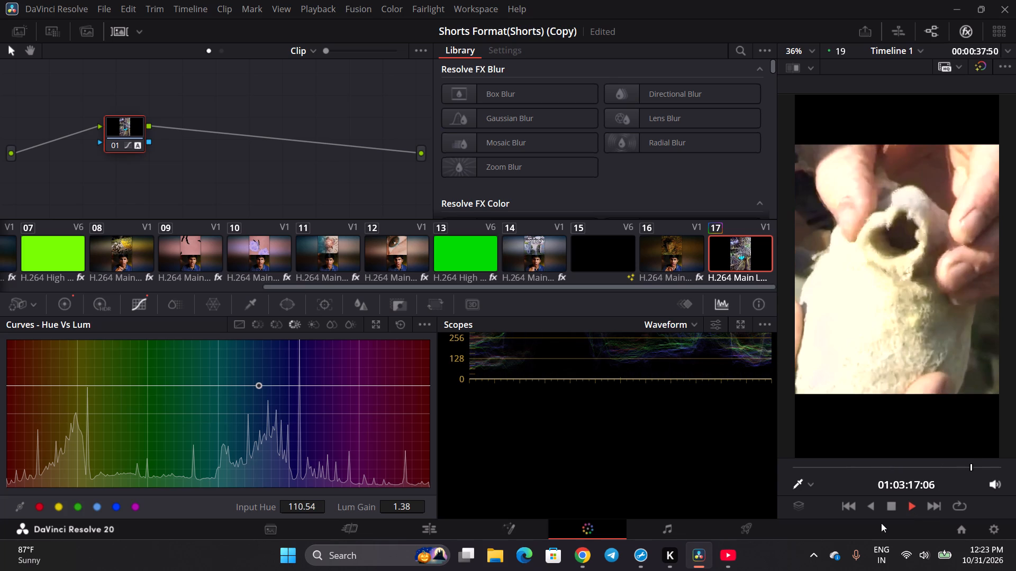
pyautogui.press('space')
pyautogui.press('space')
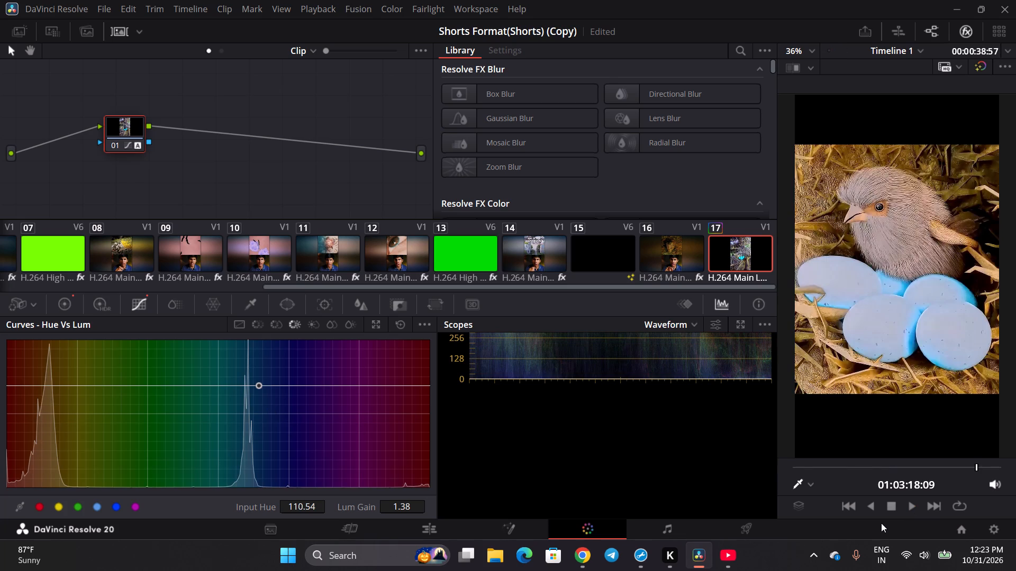
pyautogui.press('space')
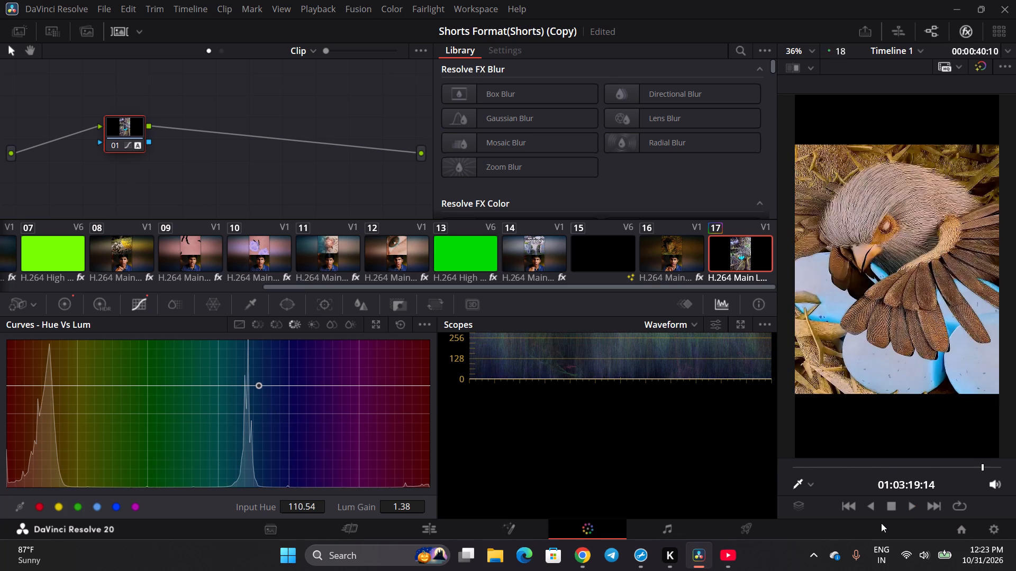
pyautogui.press('space')
pyautogui.press('space')
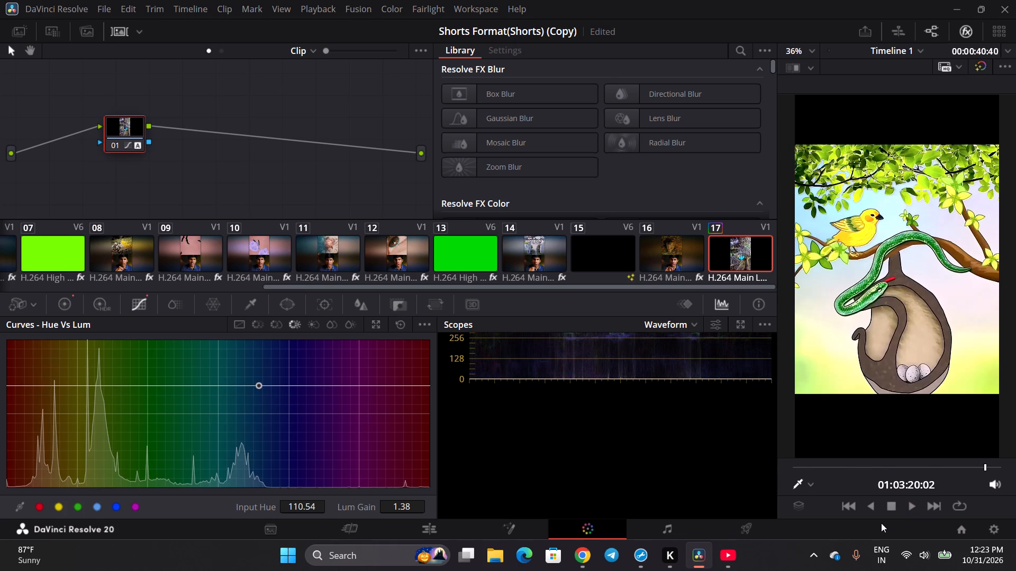
# On the Edit page, move the pendlin tit.mp4 video back along V1 and, with snapping enabled, align its start with the first aud1.m4a clip.
pyautogui.click(428, 529)
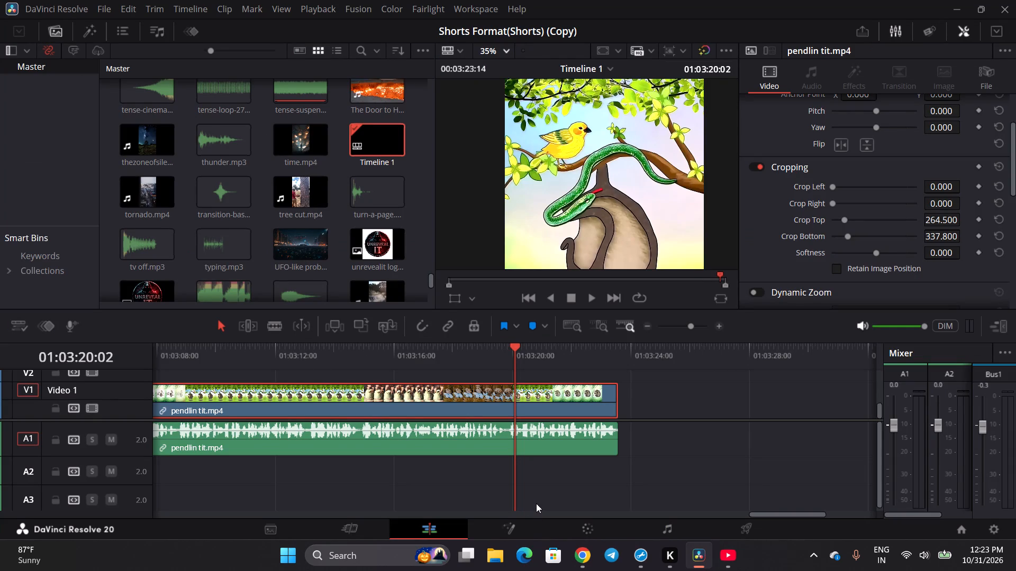
pyautogui.hscroll(3, 559, 467)
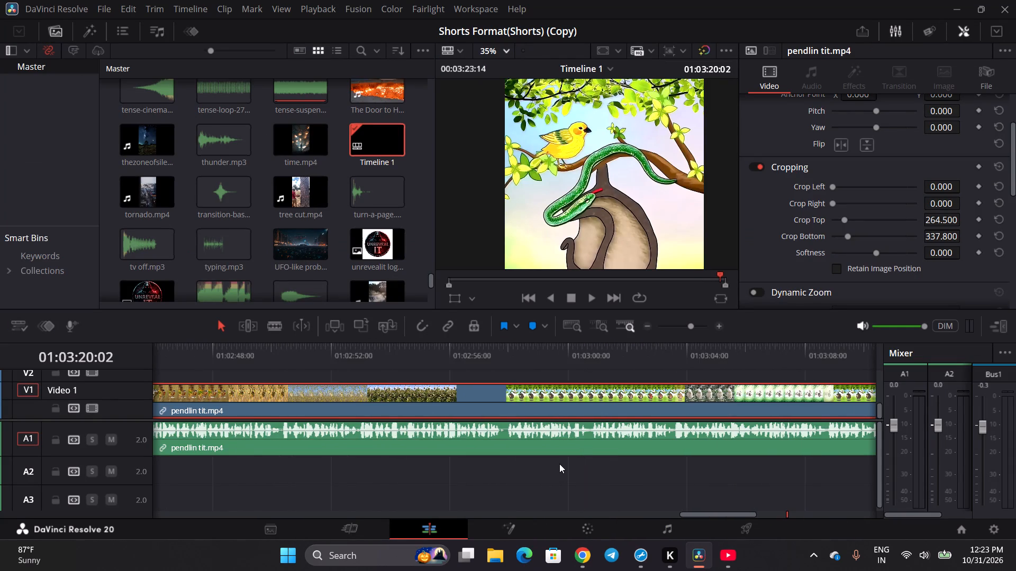
pyautogui.hscroll(2, 559, 464)
pyautogui.moveTo(758, 408); pyautogui.dragTo(316, 397)
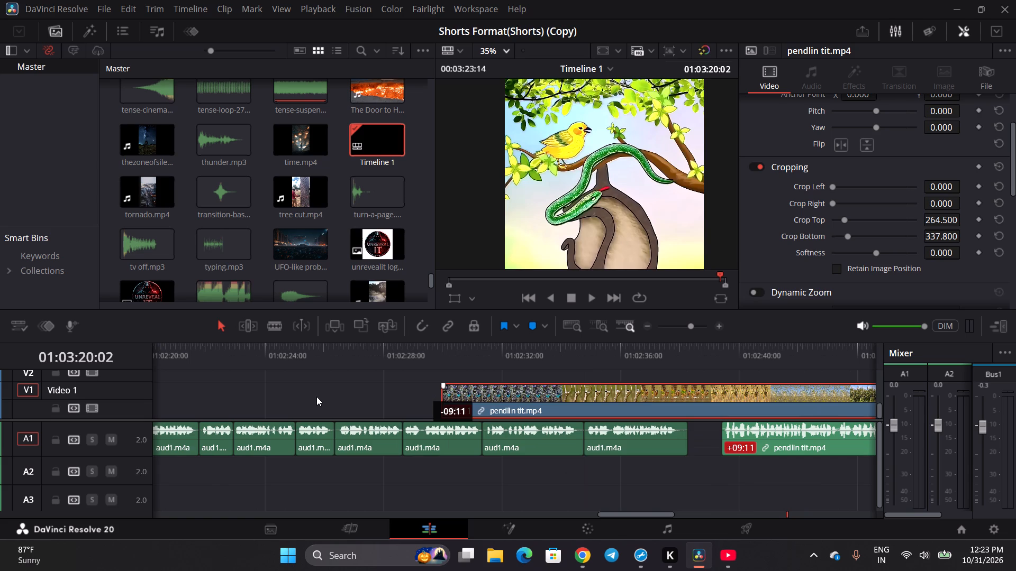
pyautogui.moveTo(316, 397); pyautogui.dragTo(210, 404)
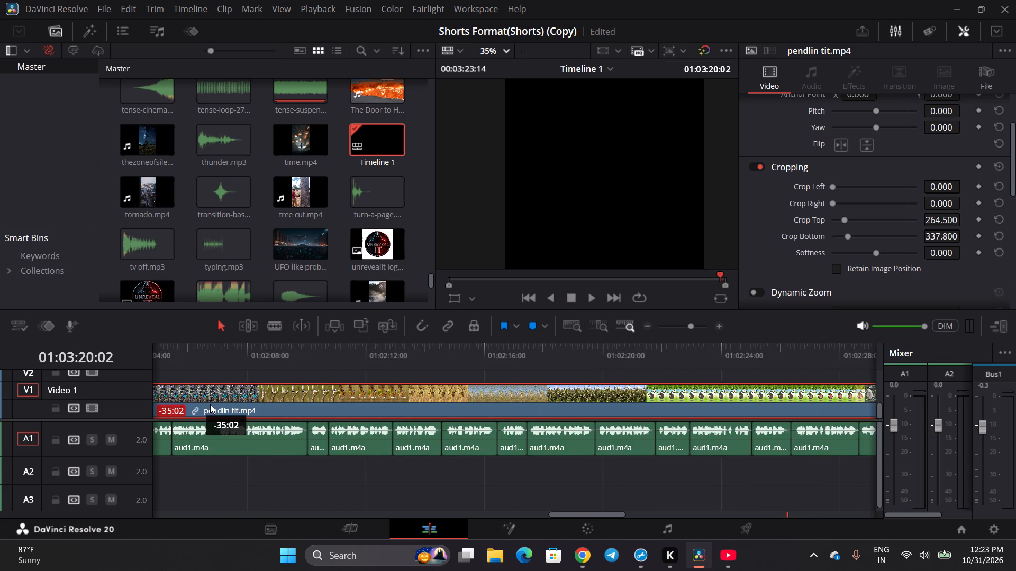
pyautogui.moveTo(210, 404); pyautogui.dragTo(220, 402)
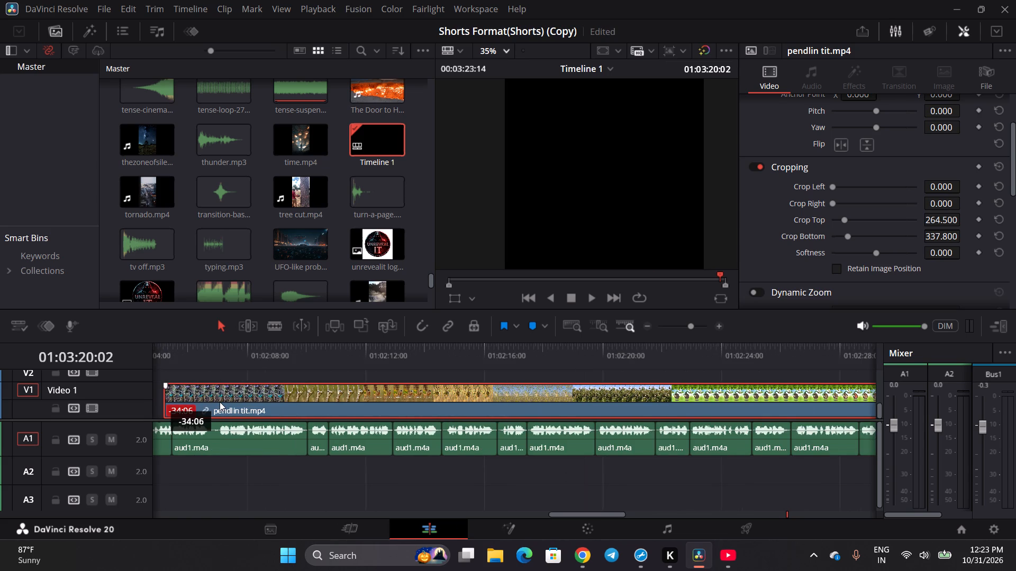
pyautogui.hscroll(1, 313, 399)
pyautogui.moveTo(538, 409); pyautogui.dragTo(165, 409)
pyautogui.hscroll(1, 249, 409)
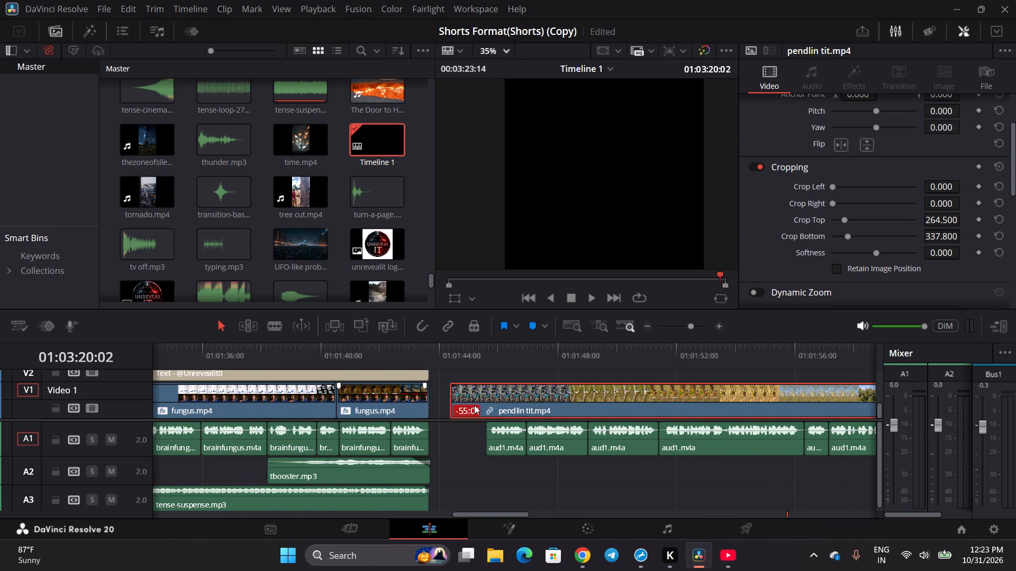
pyautogui.moveTo(474, 405); pyautogui.dragTo(514, 402)
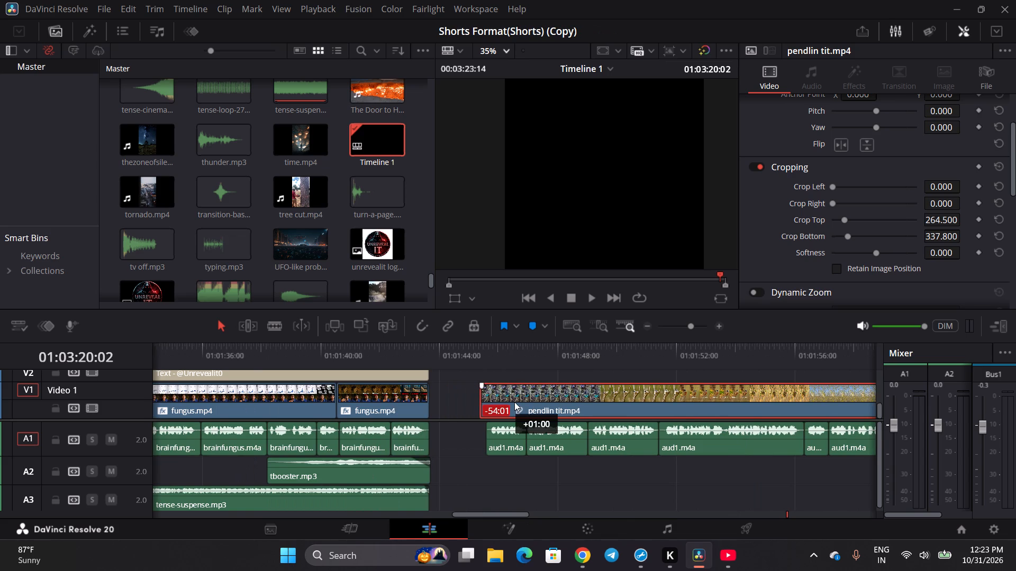
pyautogui.moveTo(514, 402); pyautogui.dragTo(515, 401)
pyautogui.click(422, 329)
pyautogui.moveTo(511, 389); pyautogui.dragTo(540, 398)
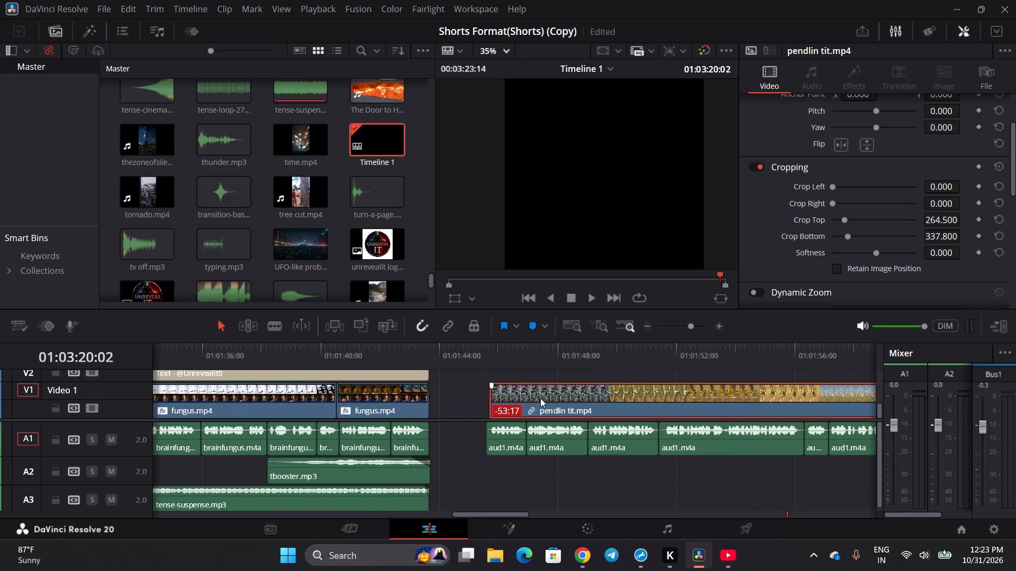
pyautogui.moveTo(540, 398); pyautogui.dragTo(510, 404)
# Play the start of the repositioned pendlin tit.mp4 video against the aud1.m4a narration, pausing between shots and stopping at 01:01:51:14.
pyautogui.hscroll(-5, 621, 461)
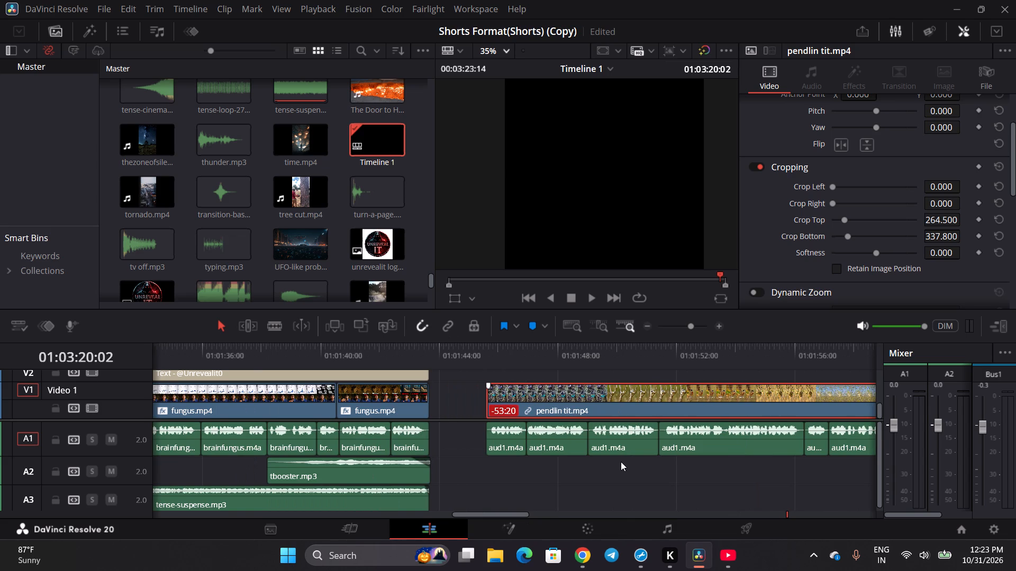
pyautogui.hscroll(4, 621, 461)
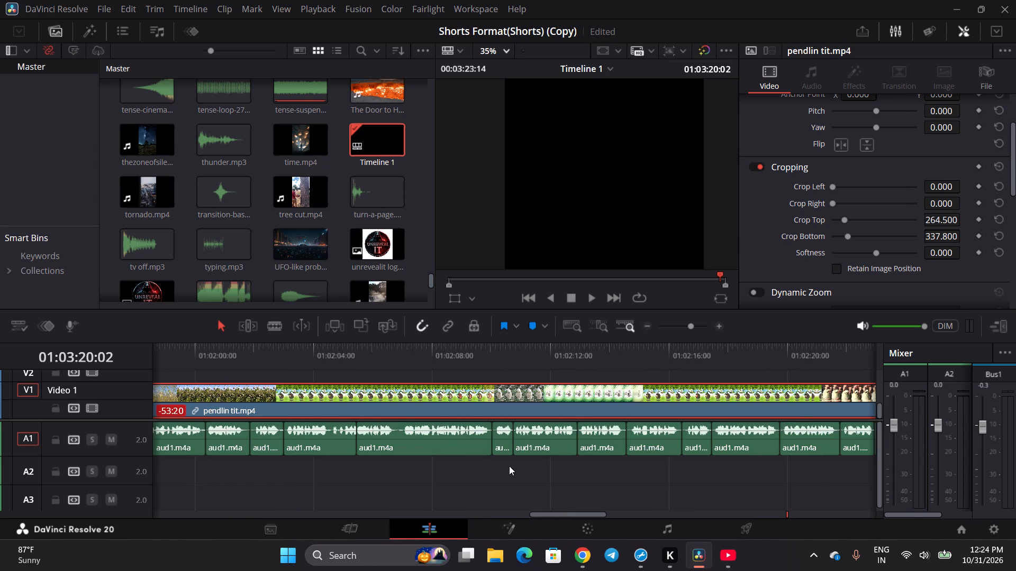
pyautogui.hscroll(-1, 553, 482)
pyautogui.hscroll(1, 531, 480)
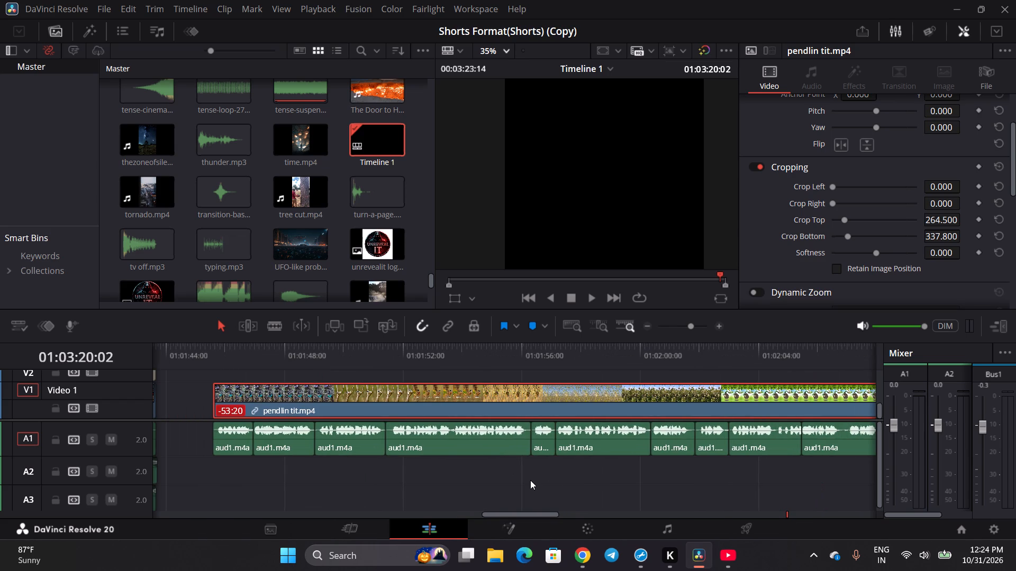
pyautogui.click(530, 480)
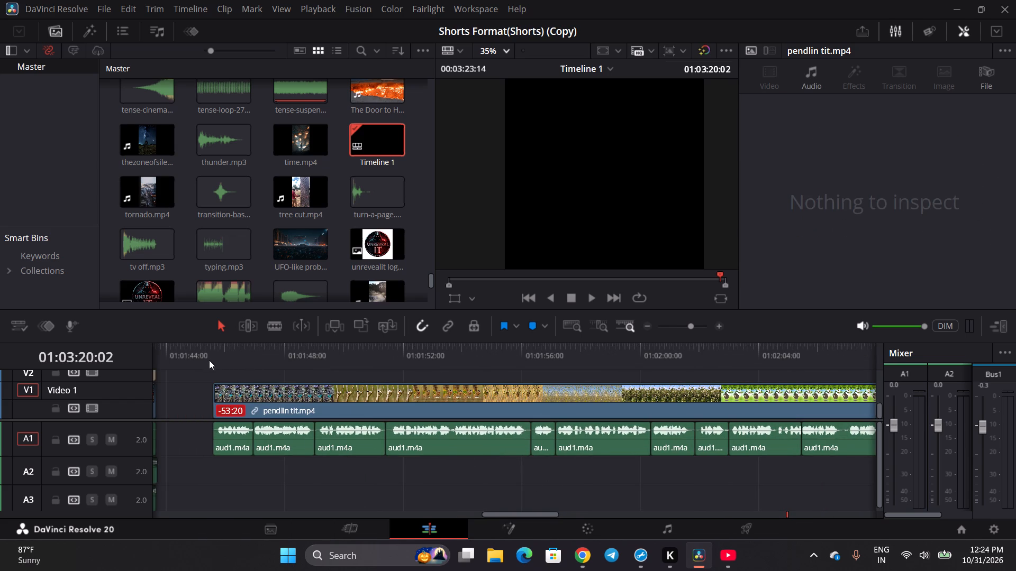
pyautogui.click(203, 357)
pyautogui.press('space')
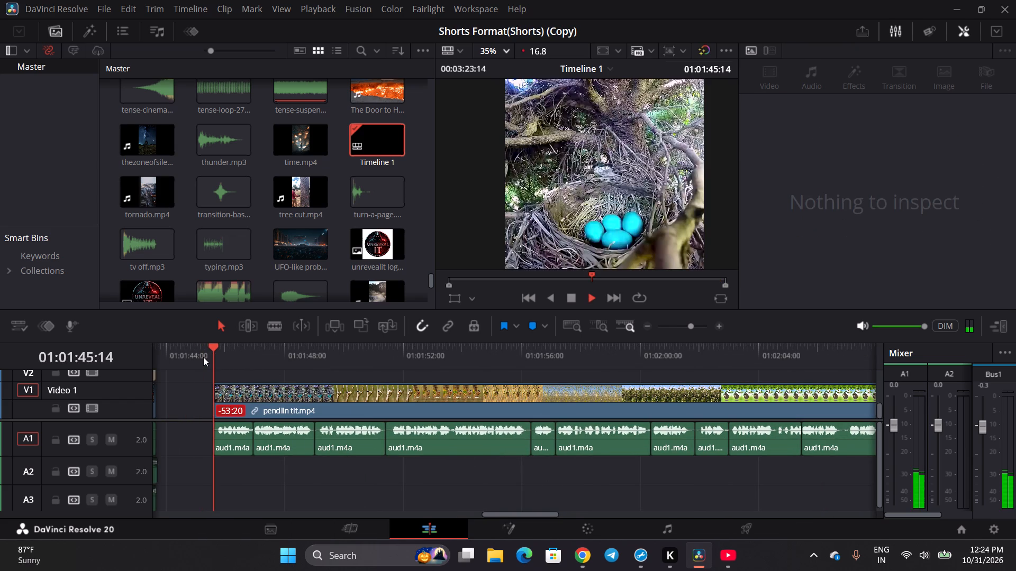
pyautogui.press('space')
pyautogui.click(207, 357)
pyautogui.press('space')
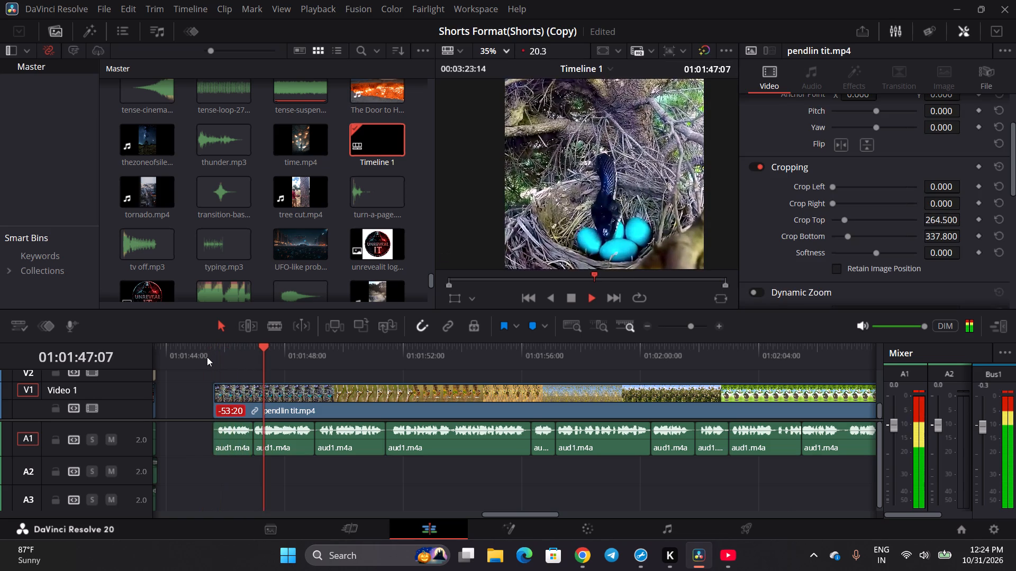
pyautogui.press('space')
pyautogui.press('space')
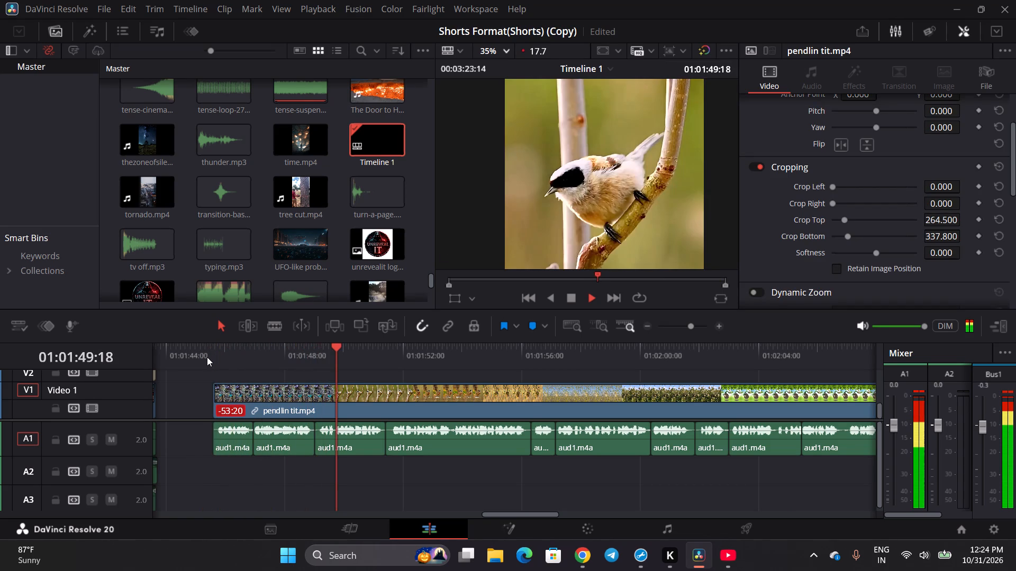
pyautogui.press('space')
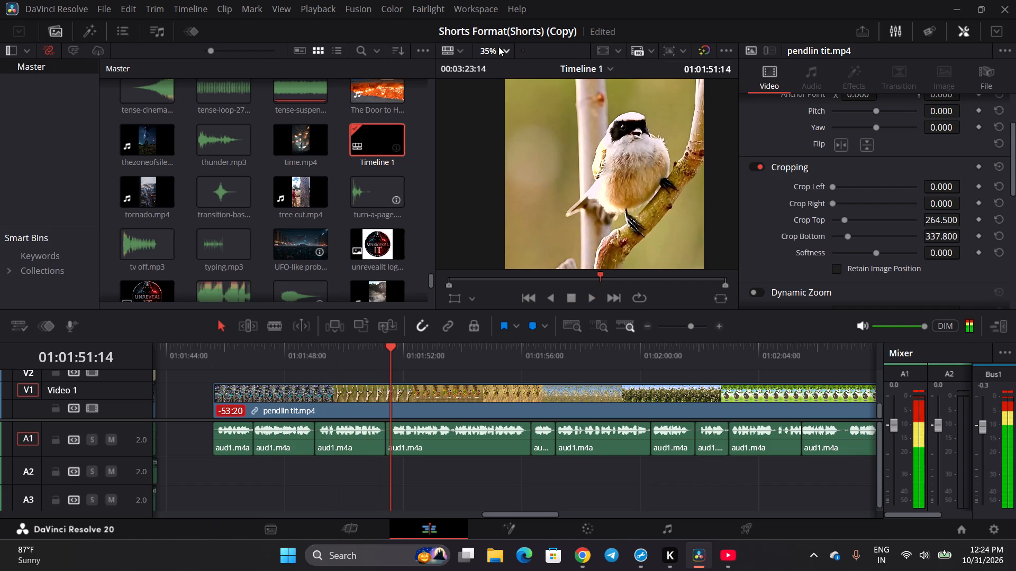
# Fit the whole vertical frame in the timeline viewer and continue playback to 01:01:57:07.
pyautogui.click(506, 51)
pyautogui.click(504, 70)
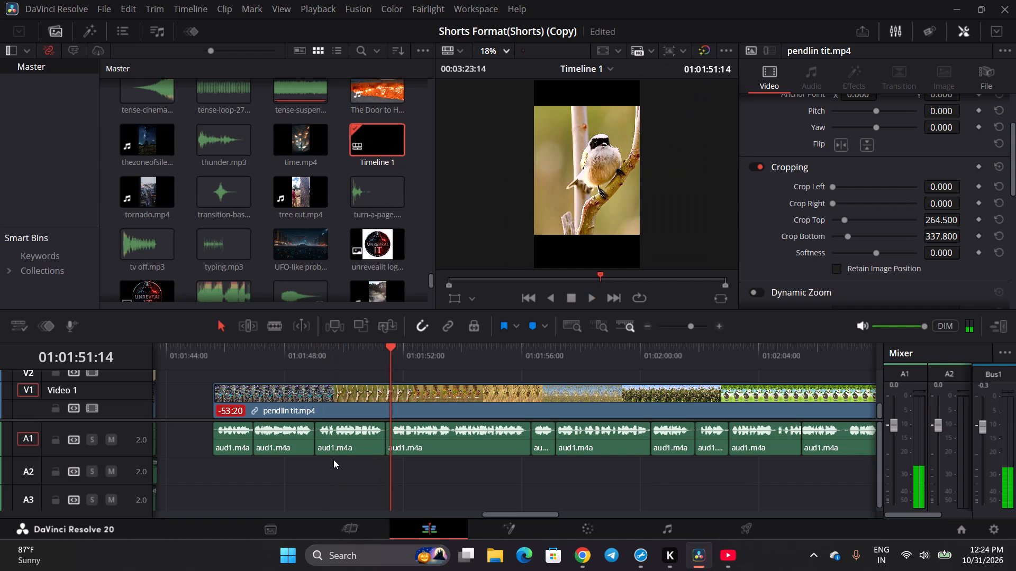
pyautogui.press('space')
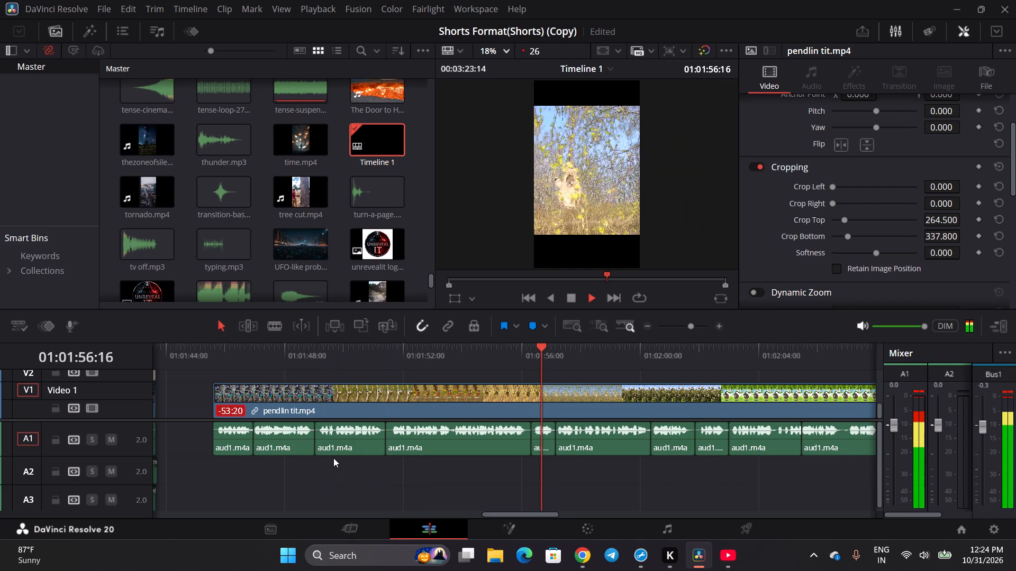
pyautogui.press('space')
# With snapping off, split the pendlin tit.mp4 video on V1 at about 01:01:49:13 and 01:01:52:02, isolating the first bird shot after the nest shot.
pyautogui.click(279, 325)
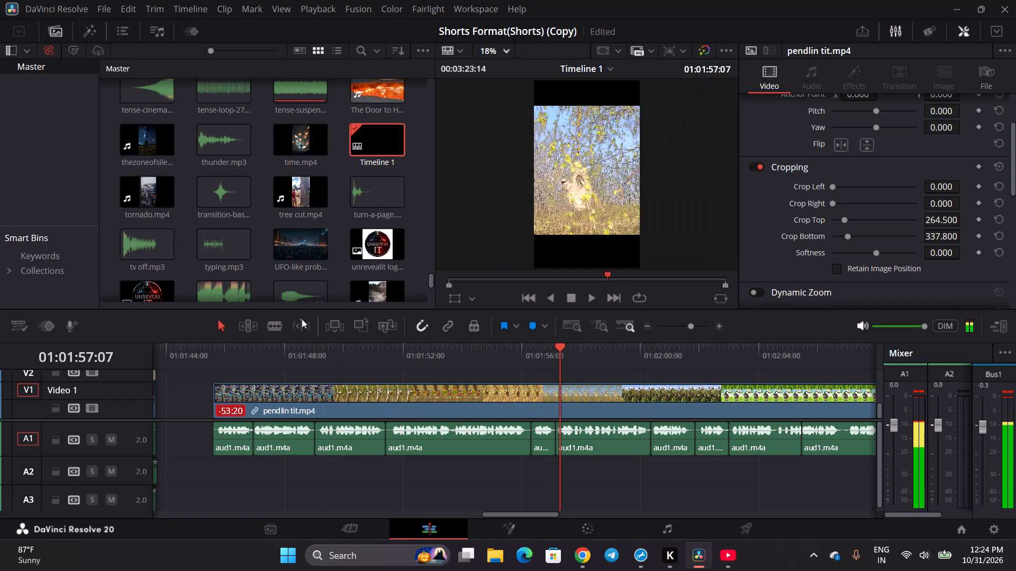
pyautogui.click(420, 325)
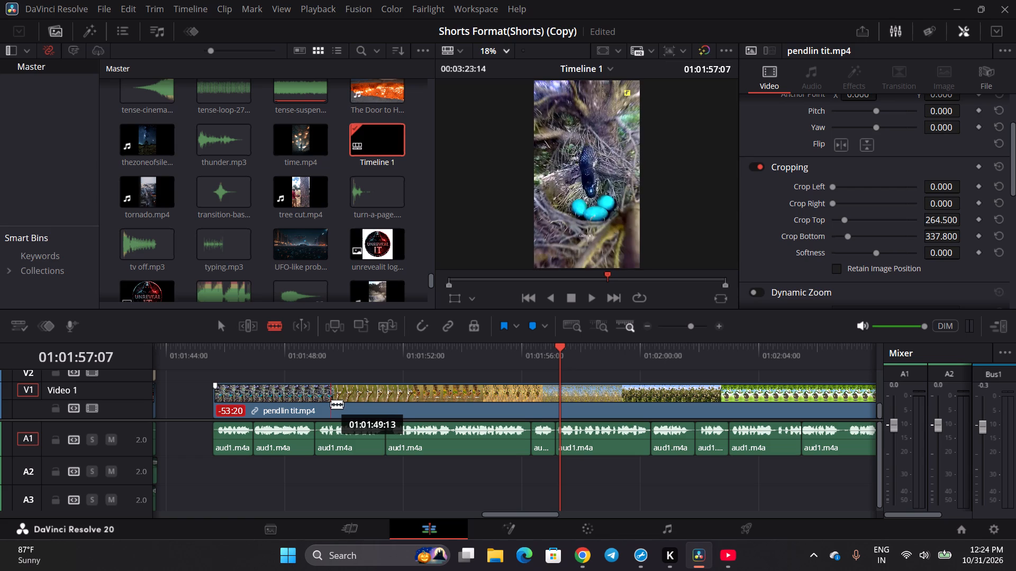
pyautogui.click(331, 404)
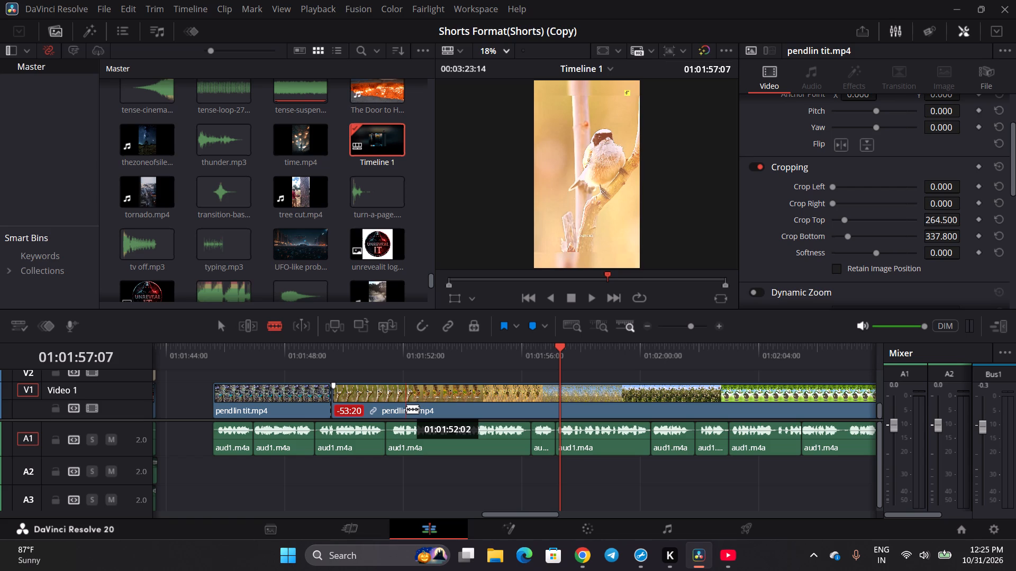
pyautogui.click(406, 351)
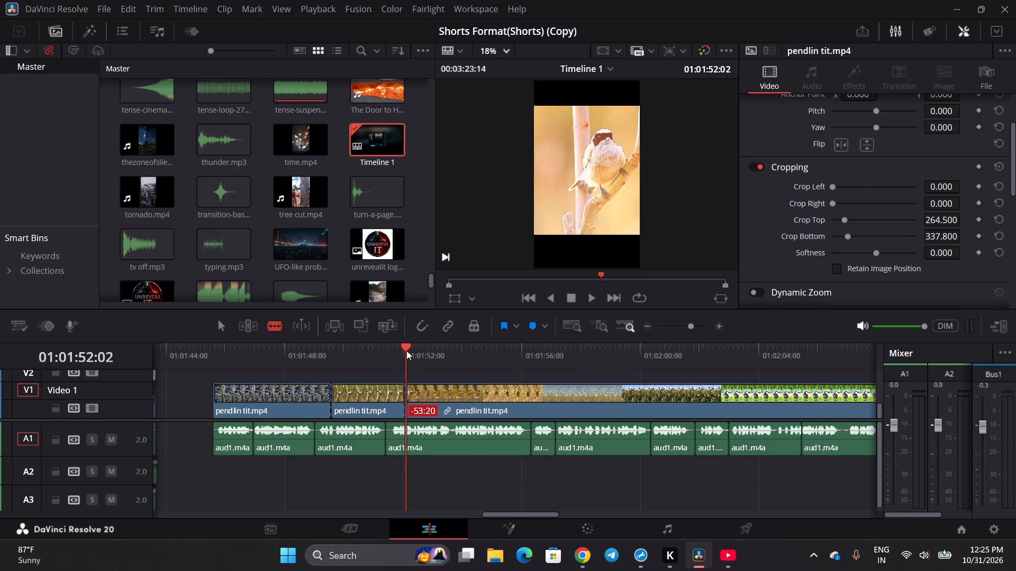
pyautogui.hotkey('ctrl', 'z')
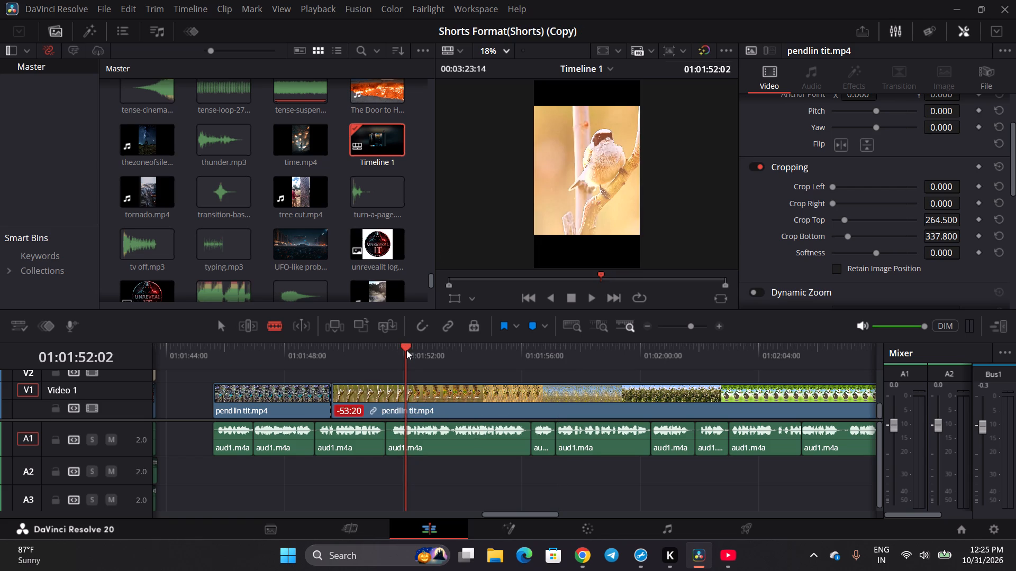
pyautogui.click(362, 355)
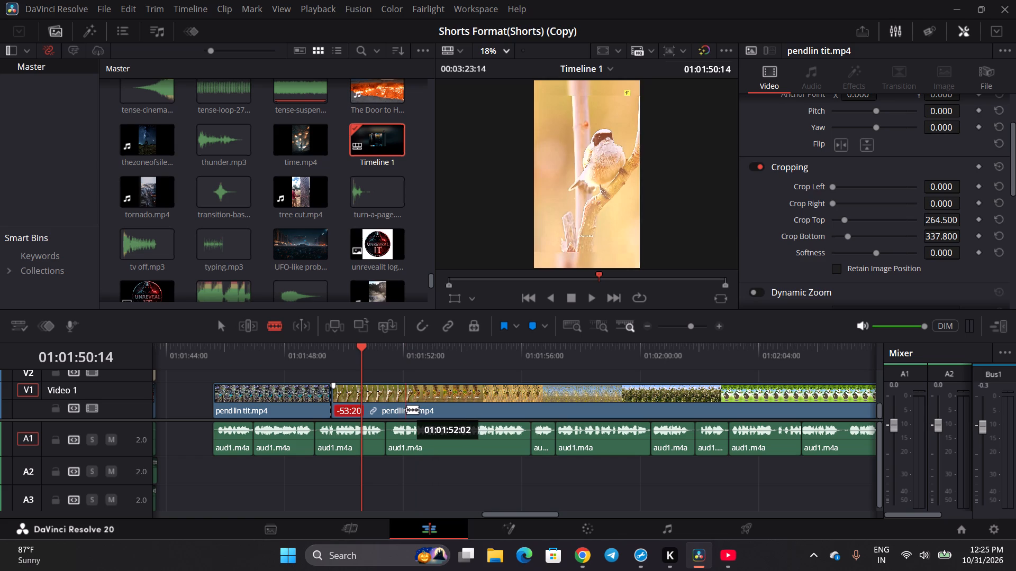
pyautogui.click(408, 410)
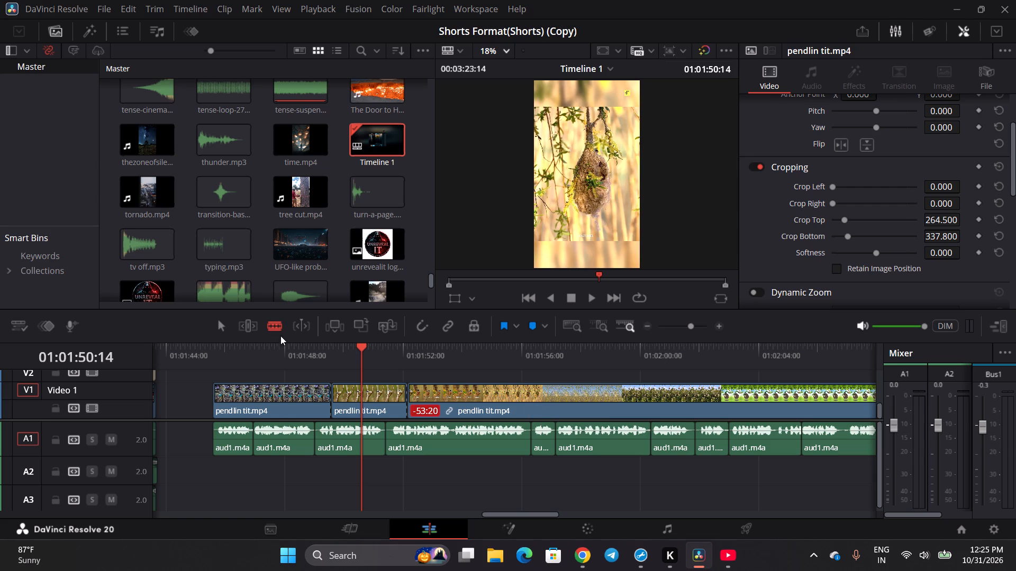
pyautogui.click(222, 327)
# Move the long remaining pendlin tit.mp4 clip later on V1, starting it at the short aud1.m4a clip just after 01:01:56:00.
pyautogui.moveTo(461, 408); pyautogui.dragTo(505, 402)
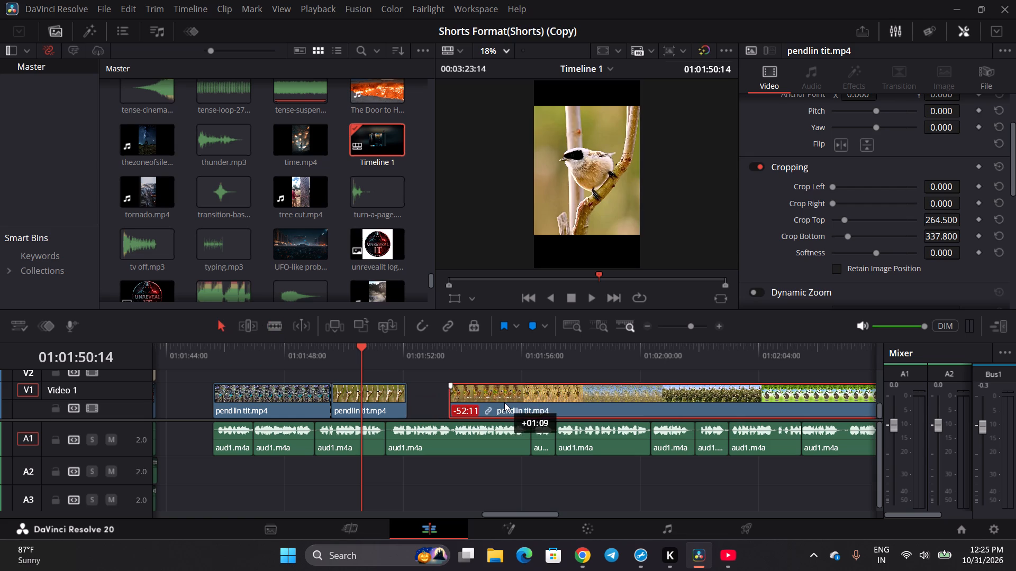
pyautogui.hscroll(1, 505, 400)
pyautogui.hscroll(-4, 505, 400)
pyautogui.hscroll(1, 505, 400)
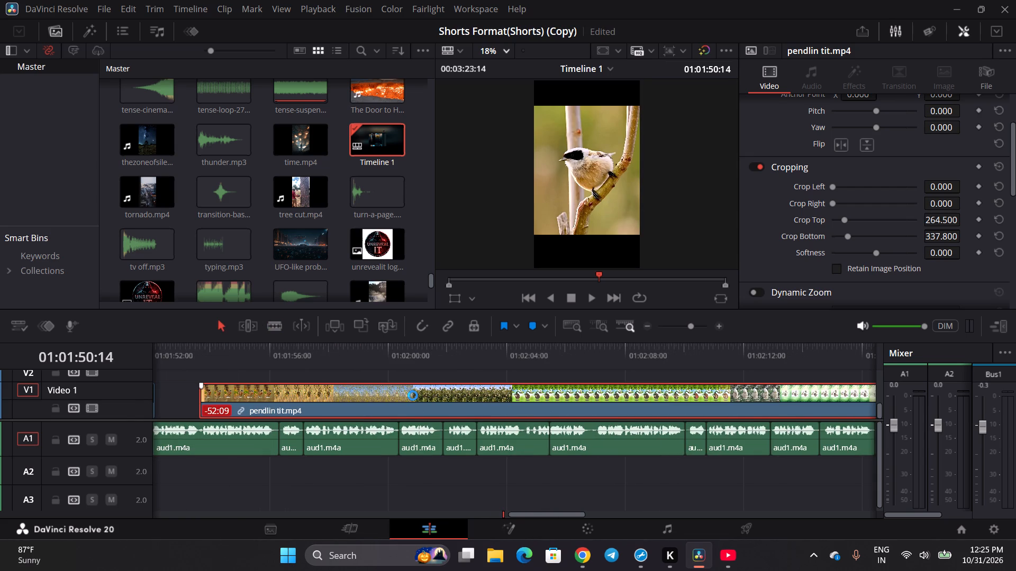
pyautogui.hscroll(1, 413, 395)
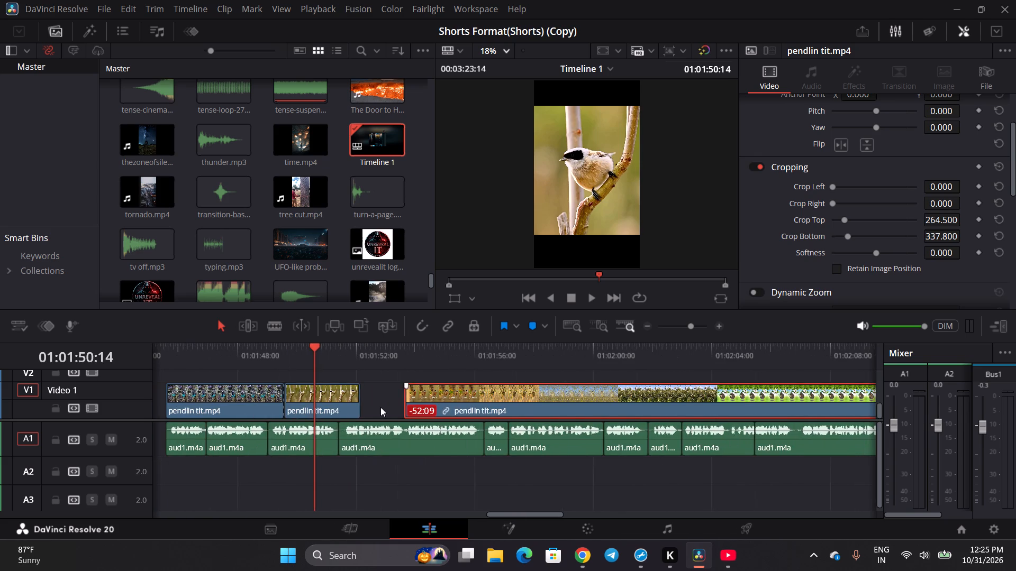
pyautogui.moveTo(455, 398); pyautogui.dragTo(525, 393)
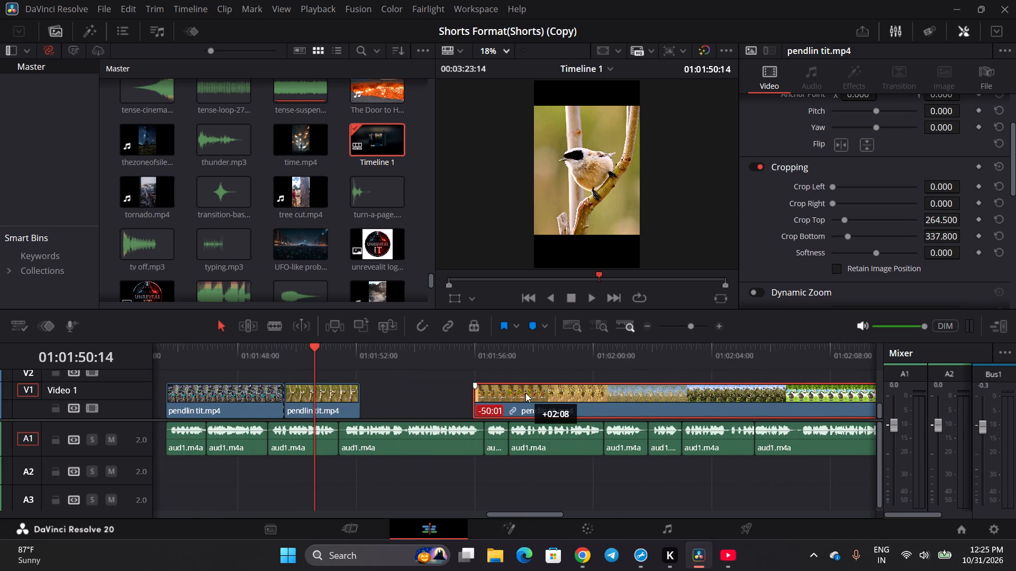
pyautogui.moveTo(525, 393); pyautogui.dragTo(533, 392)
# With snapping enabled, move the short bird clip to V2 about 05:05 earlier, ending at the cut between the first two aud1.m4a clips.
pyautogui.click(423, 329)
pyautogui.hscroll(1, 401, 373)
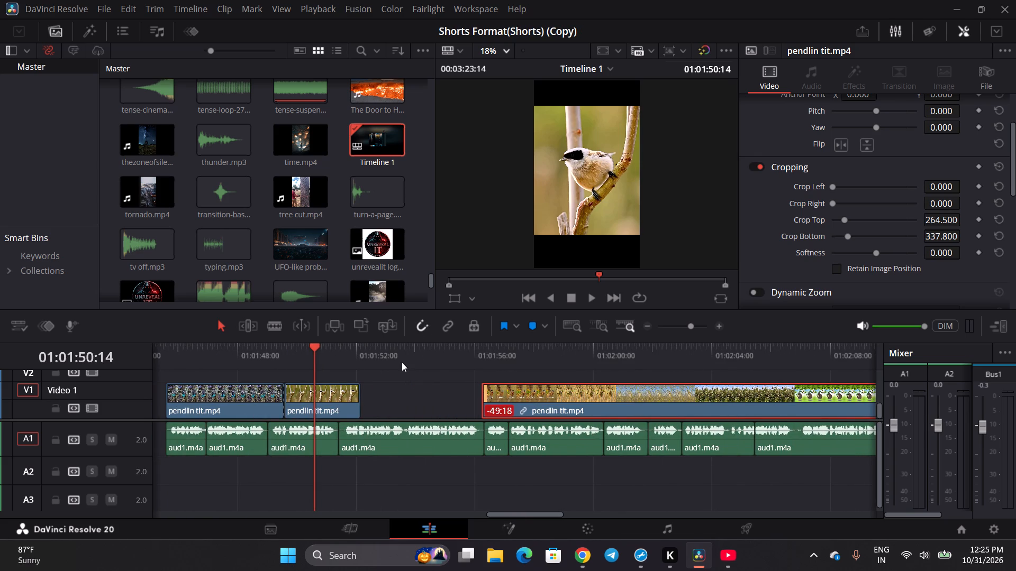
pyautogui.hscroll(1, 402, 362)
pyautogui.moveTo(616, 404); pyautogui.dragTo(519, 402)
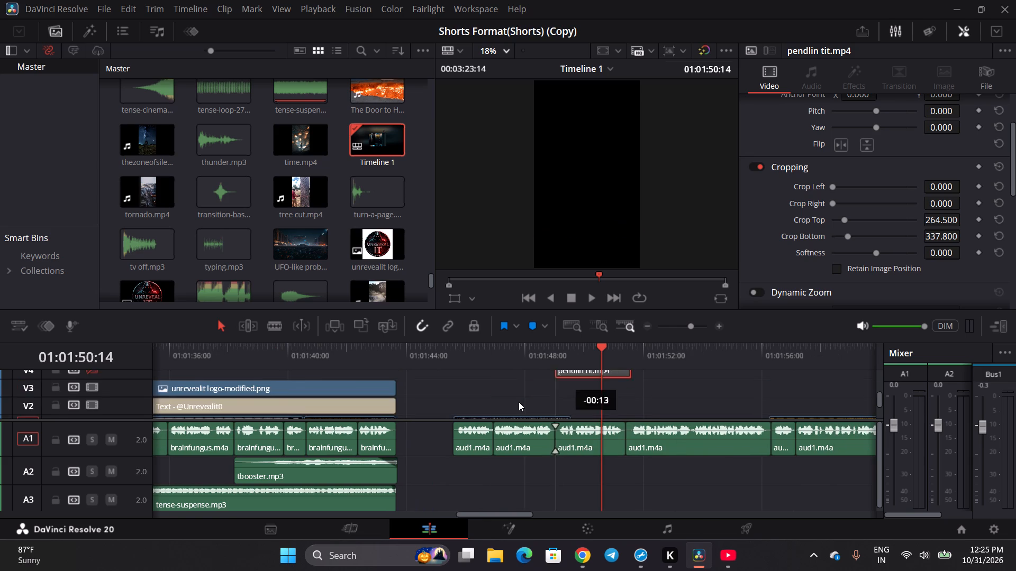
pyautogui.moveTo(519, 402); pyautogui.dragTo(458, 380)
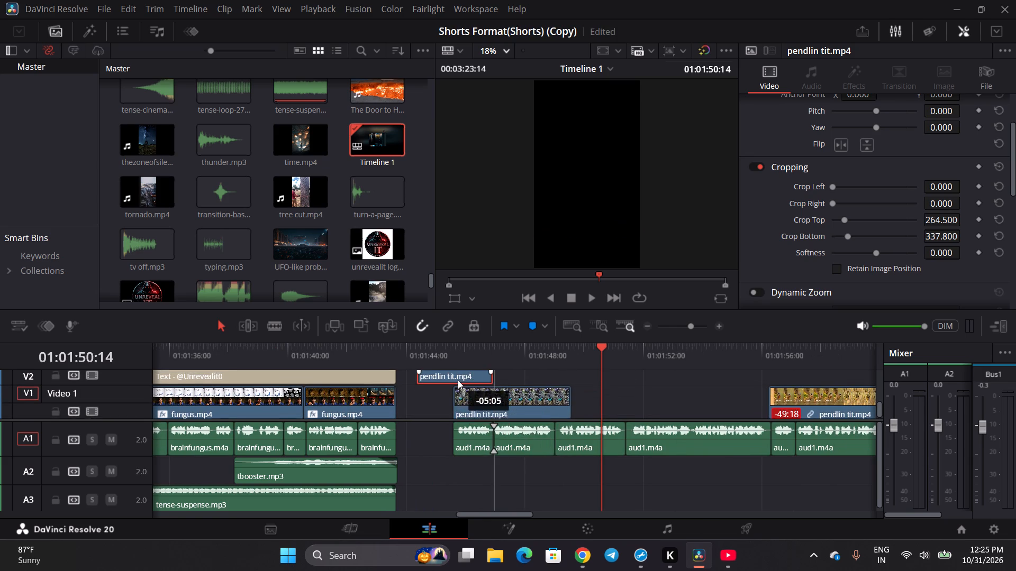
pyautogui.moveTo(458, 380); pyautogui.dragTo(458, 380)
# Shift the nest clip later on V1 and move the short bird clip from V2 to V1, starting with the first aud1.m4a clip.
pyautogui.moveTo(478, 401); pyautogui.dragTo(557, 397)
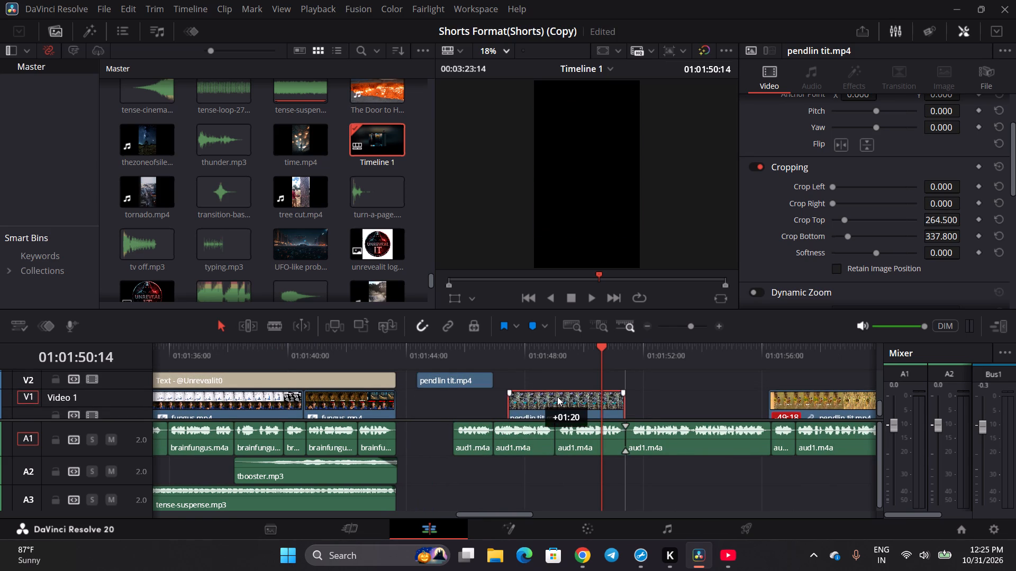
pyautogui.moveTo(557, 397); pyautogui.dragTo(561, 396)
pyautogui.moveTo(432, 379); pyautogui.dragTo(462, 401)
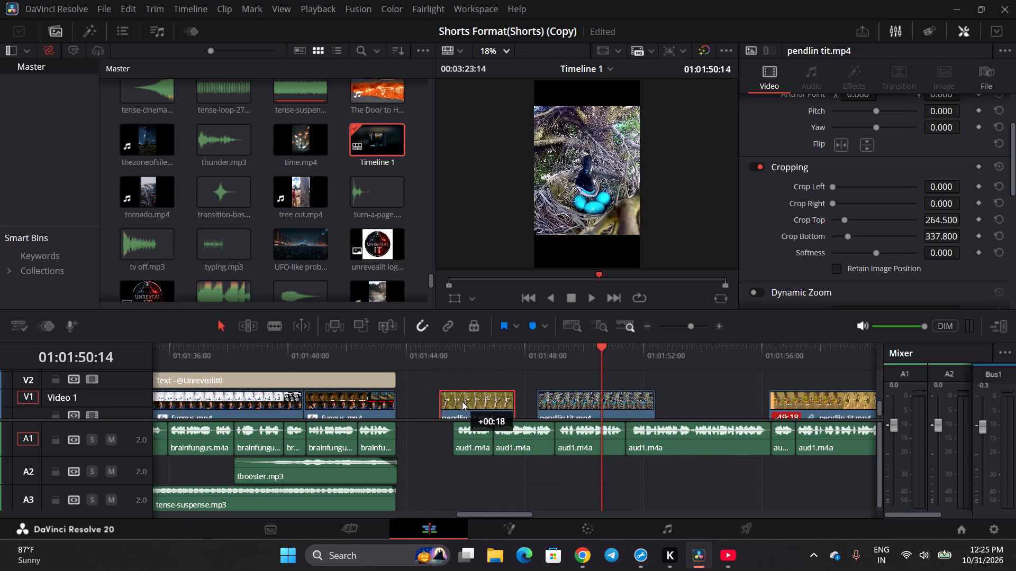
pyautogui.moveTo(462, 401); pyautogui.dragTo(470, 404)
pyautogui.scroll(-2, 464, 405)
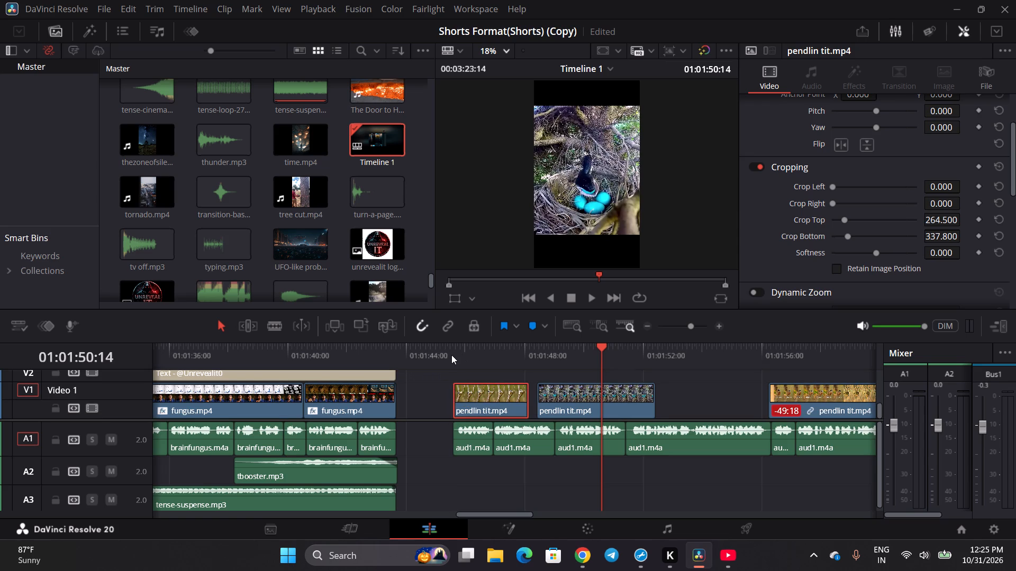
# Play the narration from 01:01:45:14 in short bursts to check the bird and nest shots against it.
pyautogui.click(451, 355)
pyautogui.press('space')
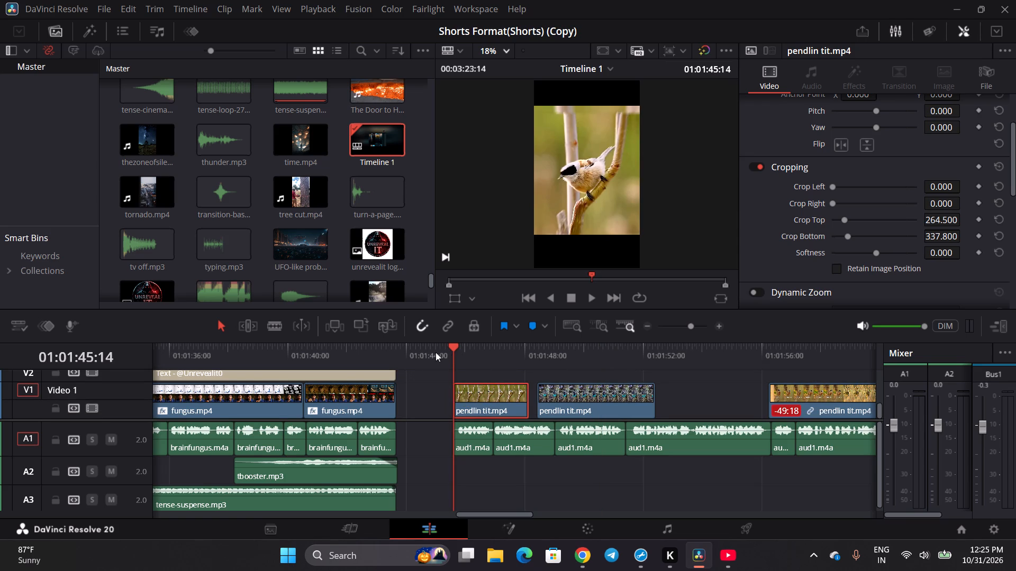
pyautogui.press('space')
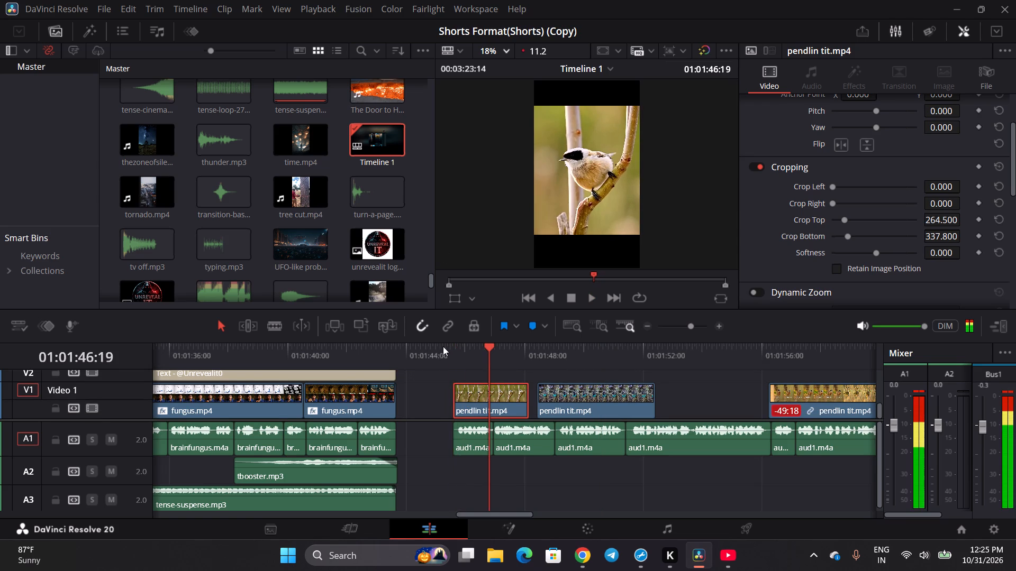
pyautogui.press('space')
pyautogui.press('space')
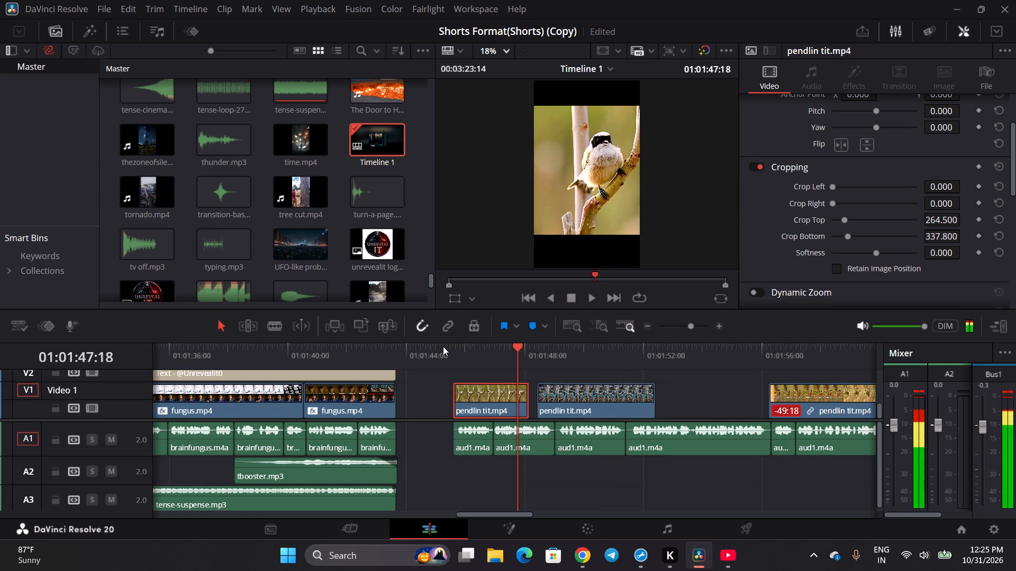
pyautogui.press('space')
pyautogui.press('space')
pyautogui.press('space')
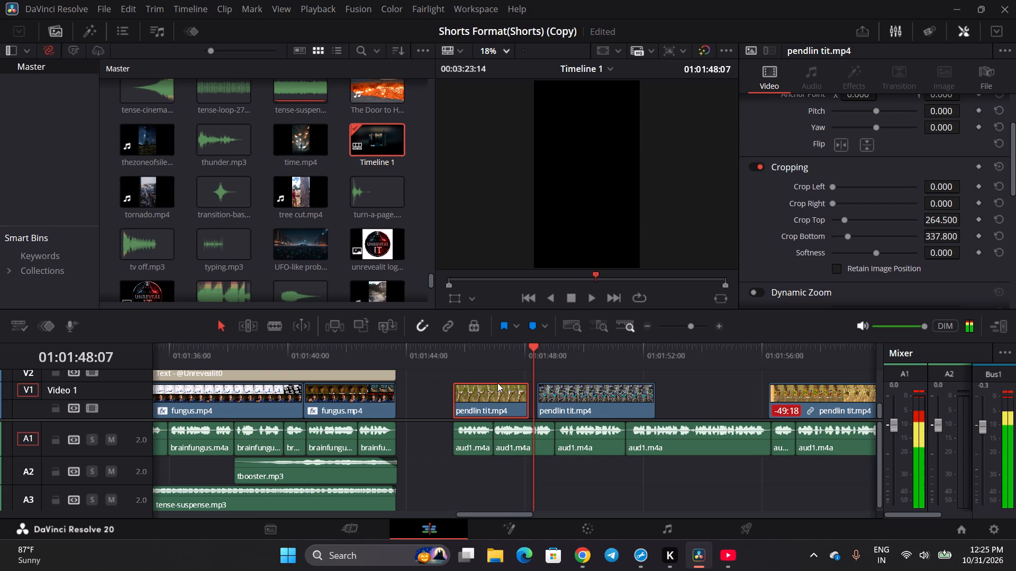
pyautogui.press('space')
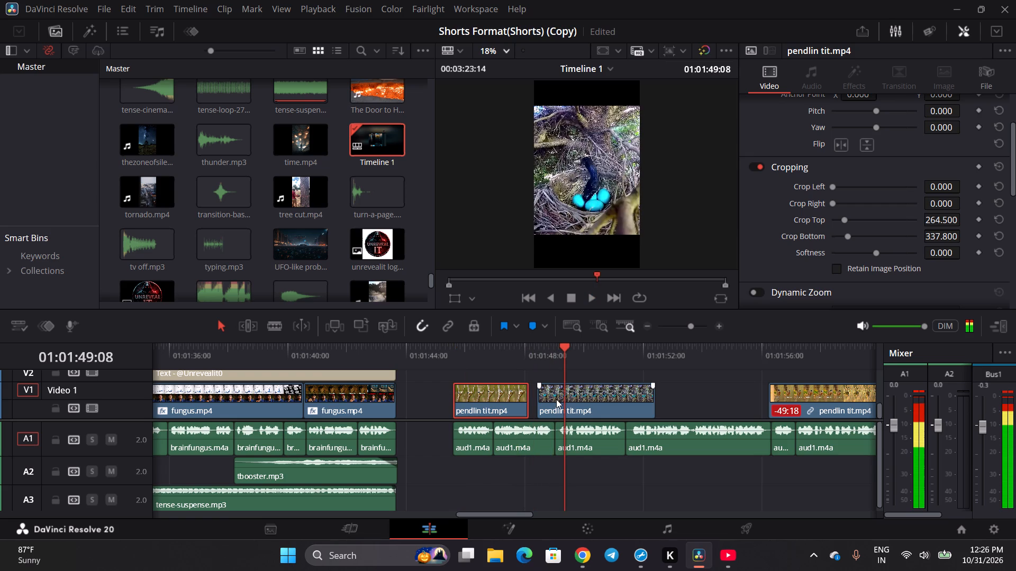
pyautogui.press('space')
pyautogui.press('space')
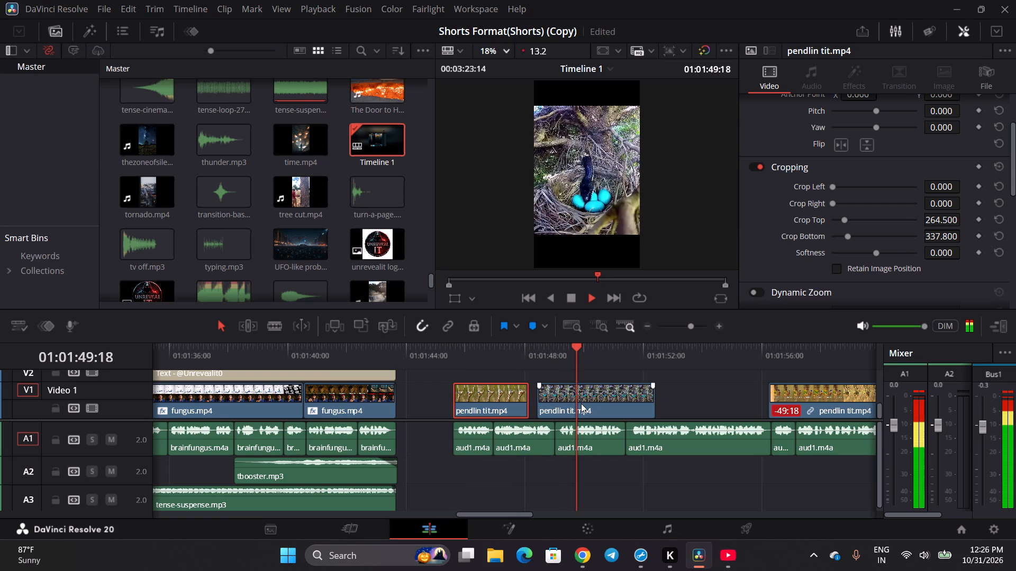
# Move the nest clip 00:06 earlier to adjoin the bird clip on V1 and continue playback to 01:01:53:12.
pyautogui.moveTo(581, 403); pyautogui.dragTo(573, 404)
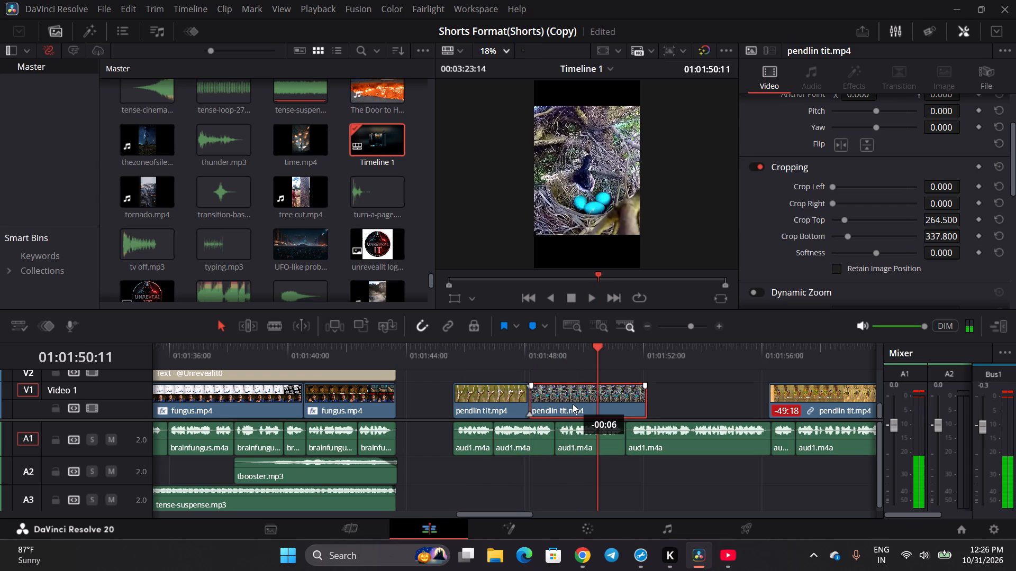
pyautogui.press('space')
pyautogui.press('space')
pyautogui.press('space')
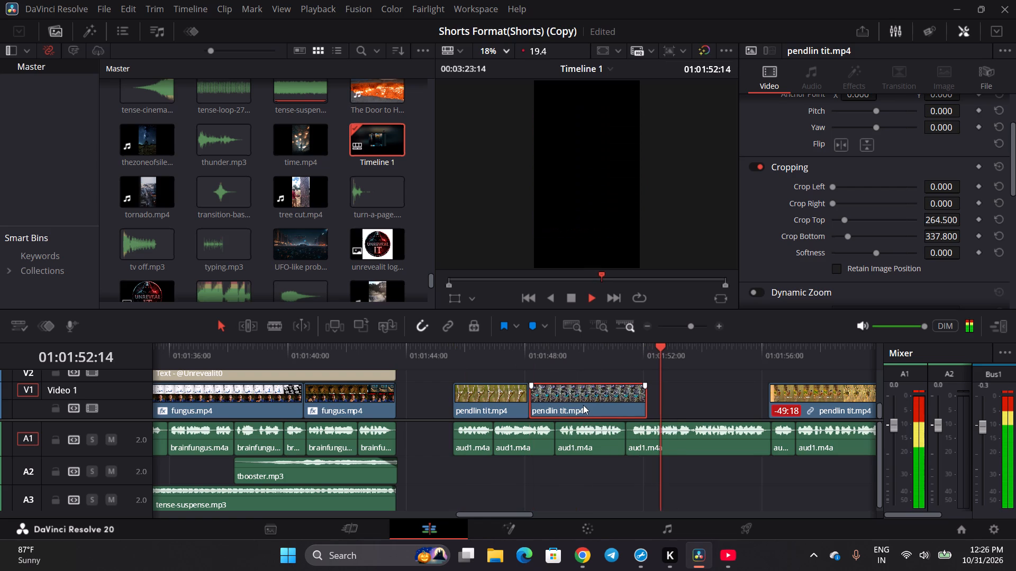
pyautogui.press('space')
# Move the nest clip 03:06 later on V1 so it starts with the fourth aud1.m4a clip.
pyautogui.moveTo(578, 404); pyautogui.dragTo(665, 401)
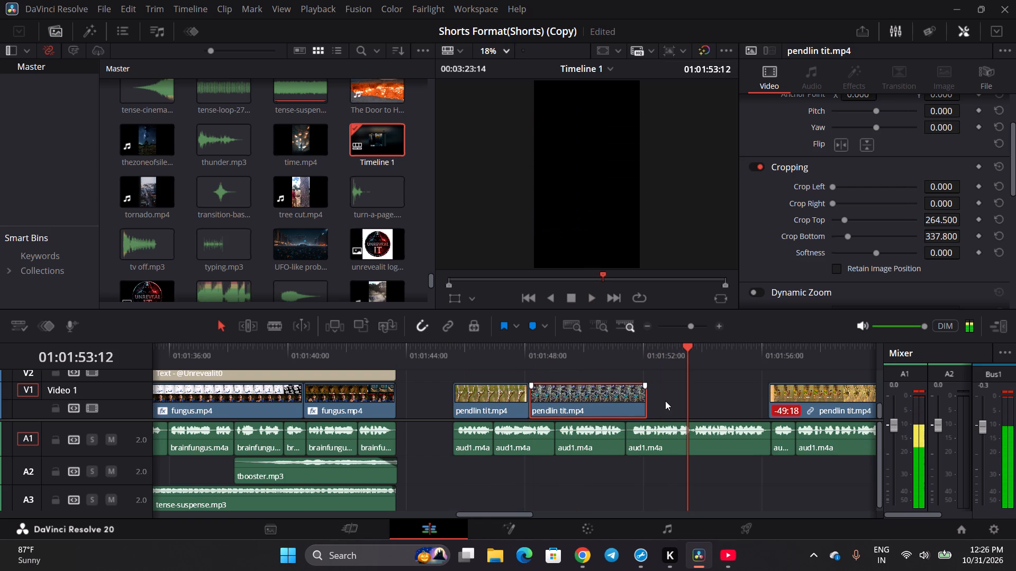
pyautogui.moveTo(665, 401); pyautogui.dragTo(672, 399)
# Play from 01:01:51:10, and again from 01:01:56:06, to check the nest and Penduline Tit shots against the narration.
pyautogui.click(627, 352)
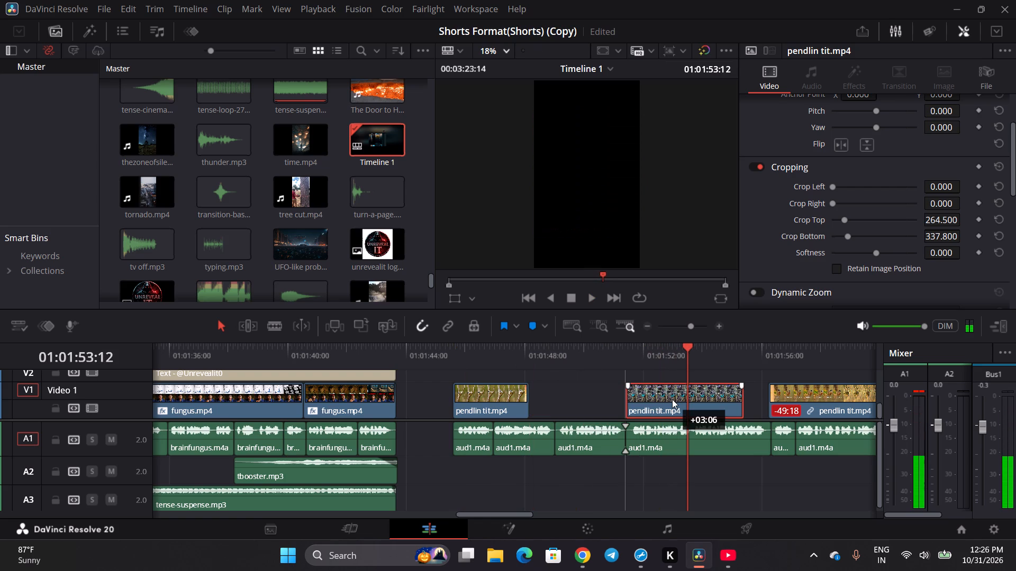
pyautogui.press('space')
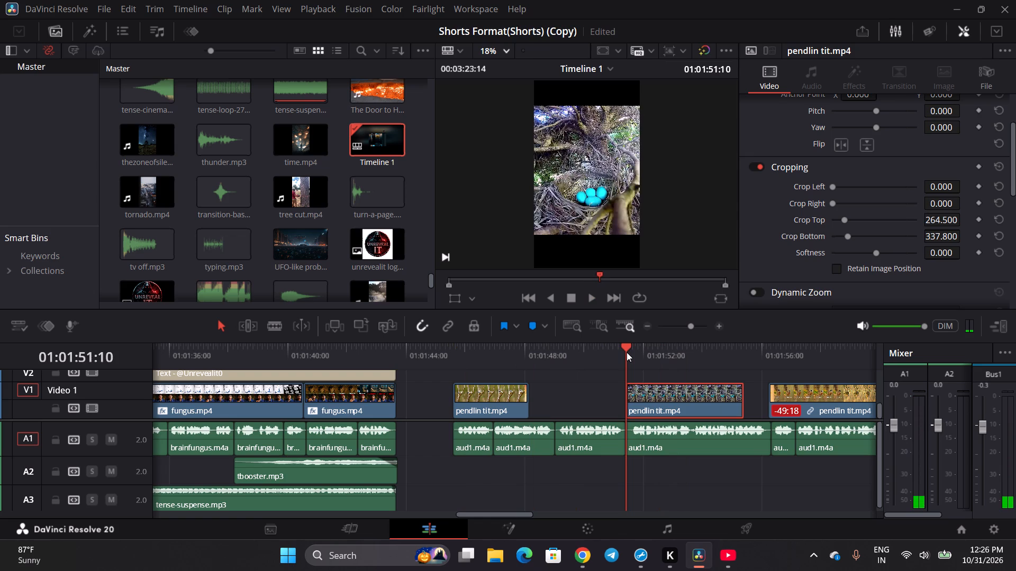
pyautogui.press('space')
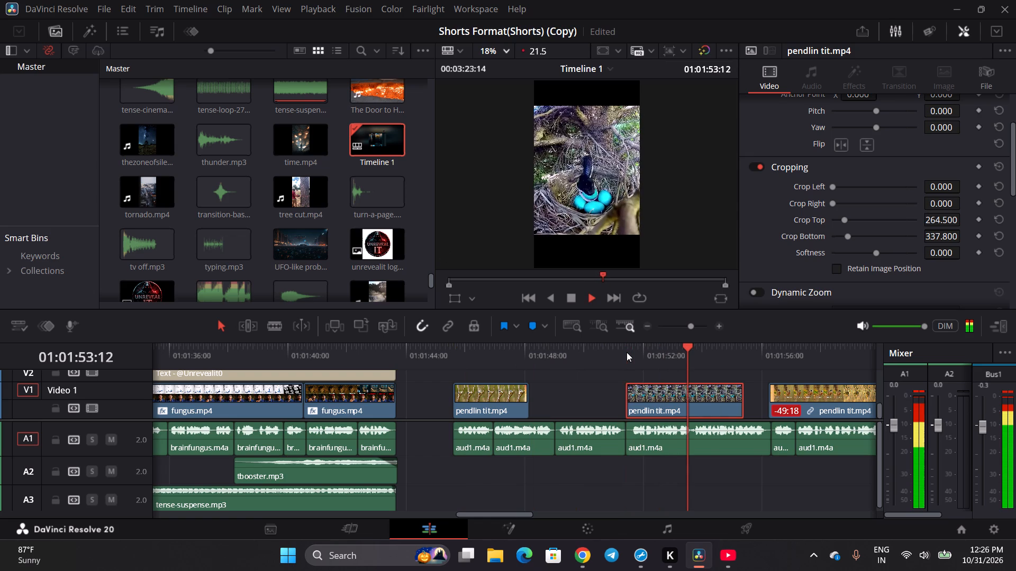
pyautogui.press('space')
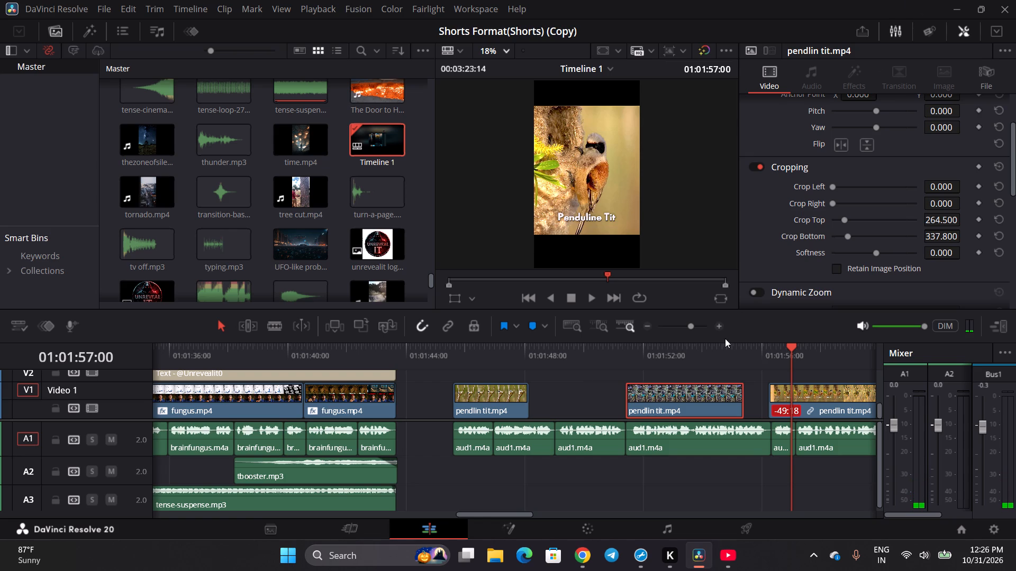
pyautogui.hscroll(-1, 747, 370)
pyautogui.click(519, 357)
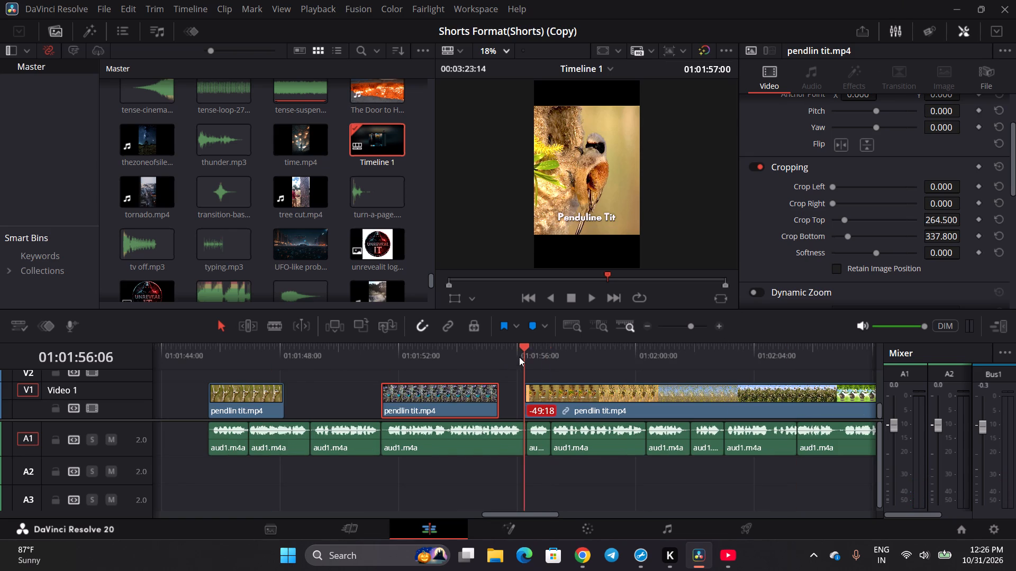
pyautogui.press('space')
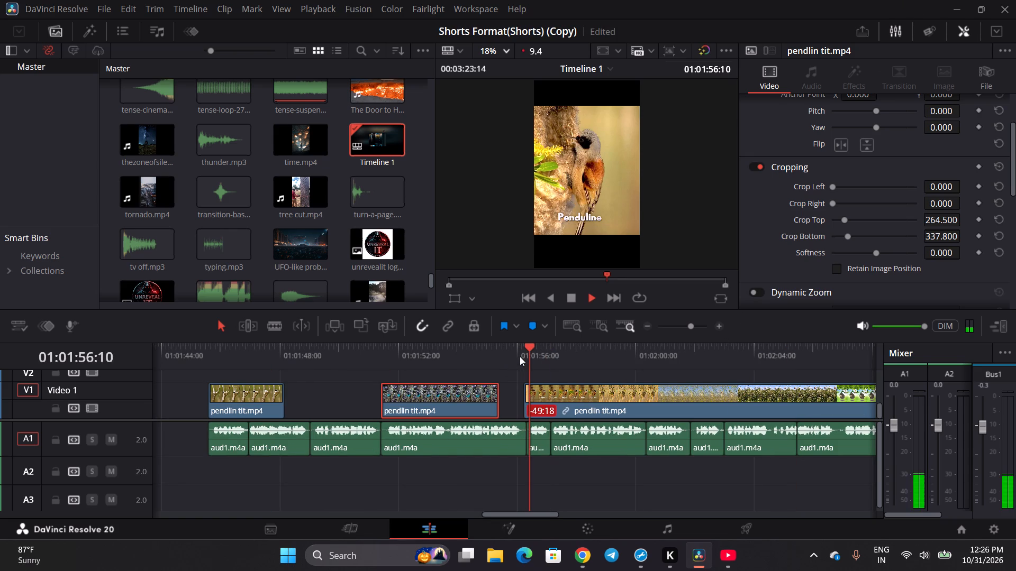
pyautogui.press('space')
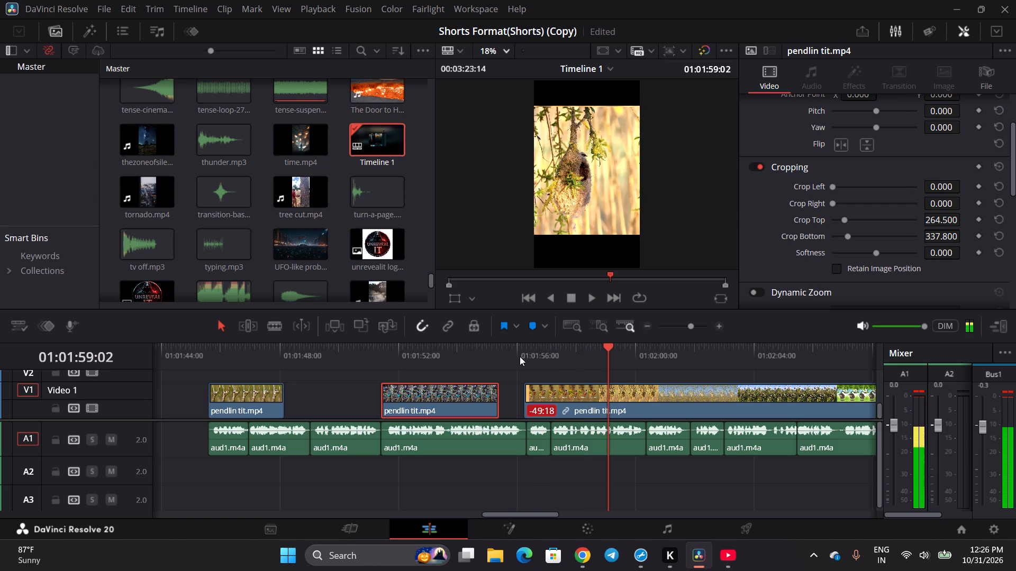
pyautogui.click(557, 344)
pyautogui.press('space')
pyautogui.press('space')
# Move the long pendlin tit.mp4 clip later on V1 so it starts right after the short fifth aud1.m4a clip.
pyautogui.moveTo(563, 399); pyautogui.dragTo(566, 400)
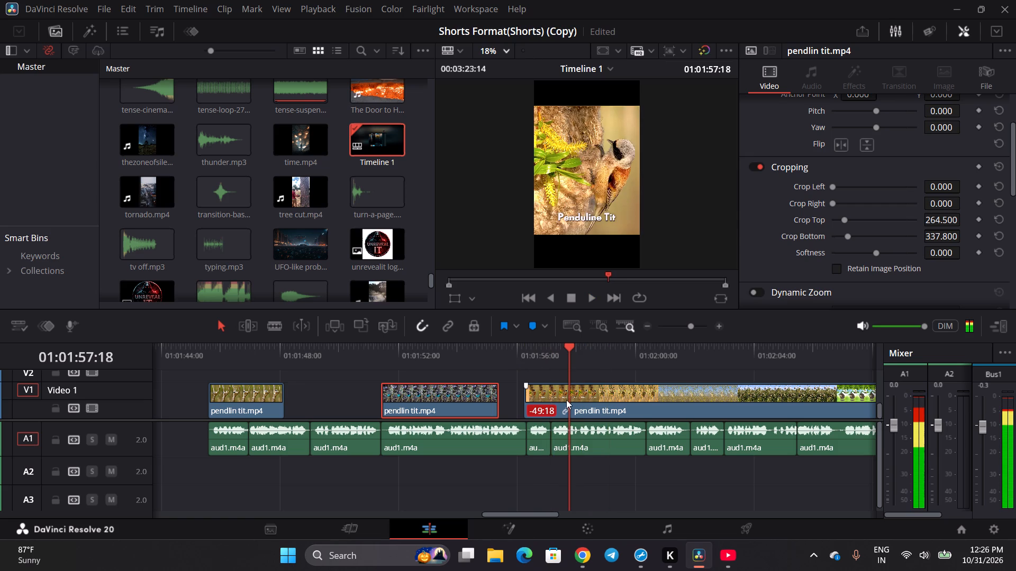
pyautogui.moveTo(566, 400); pyautogui.dragTo(595, 403)
pyautogui.click(595, 402)
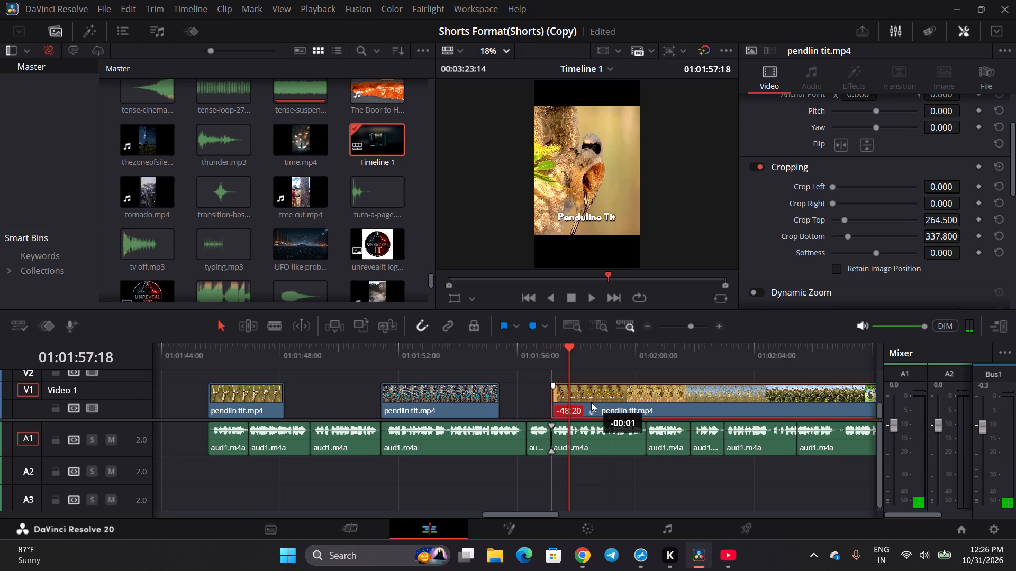
# Play the long pendlin tit.mp4 clip from its start to 01:02:07:18, pausing repeatedly to compare its shots with the narration.
pyautogui.click(552, 352)
pyautogui.press('space')
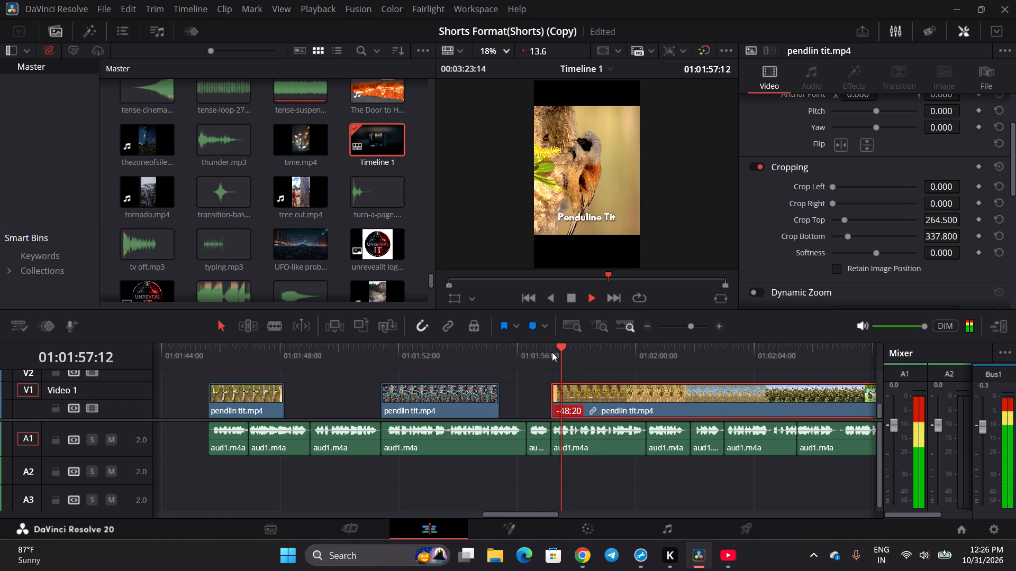
pyautogui.press('space')
pyautogui.press('space')
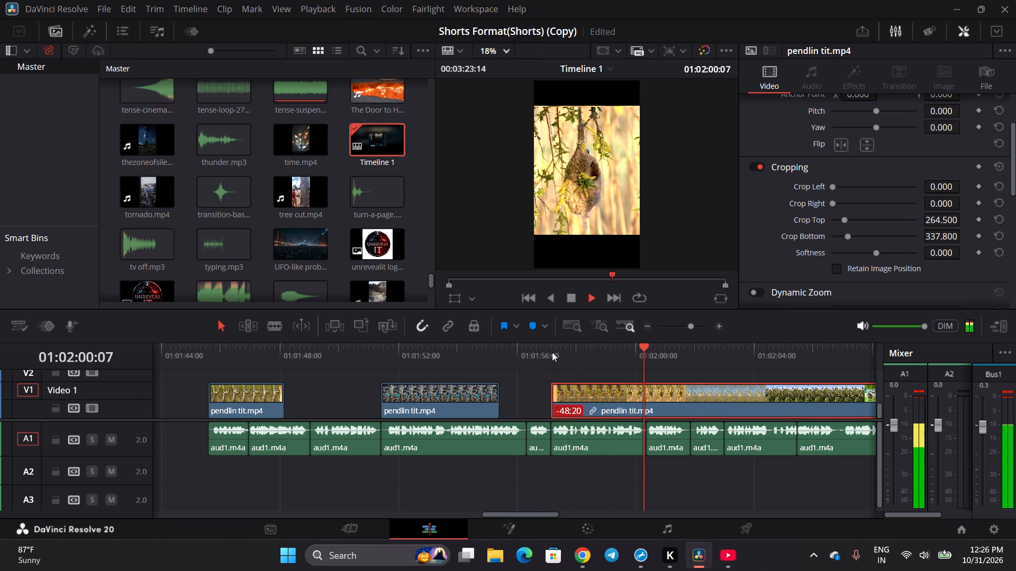
pyautogui.press('space')
pyautogui.press('space')
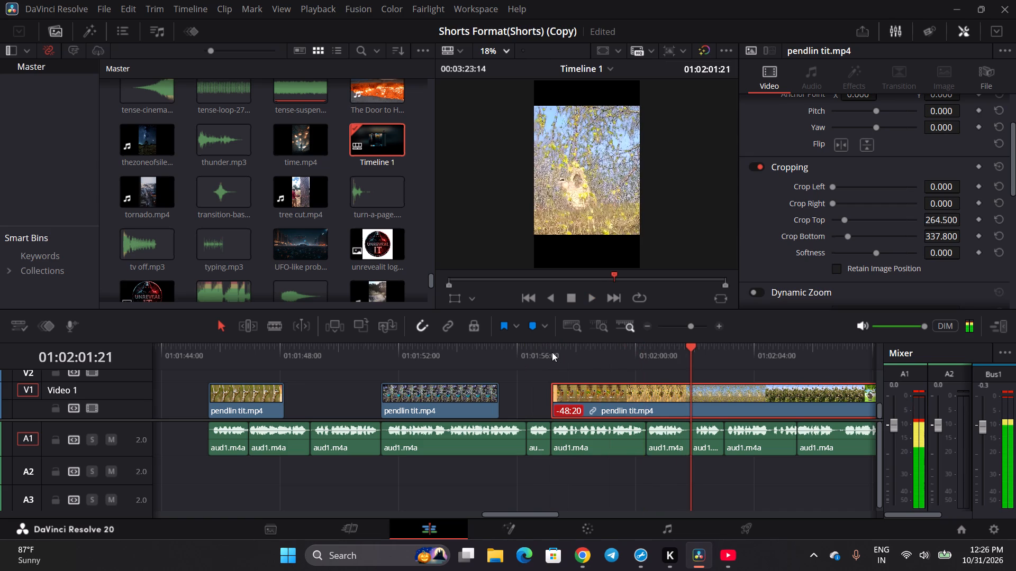
pyautogui.press('space')
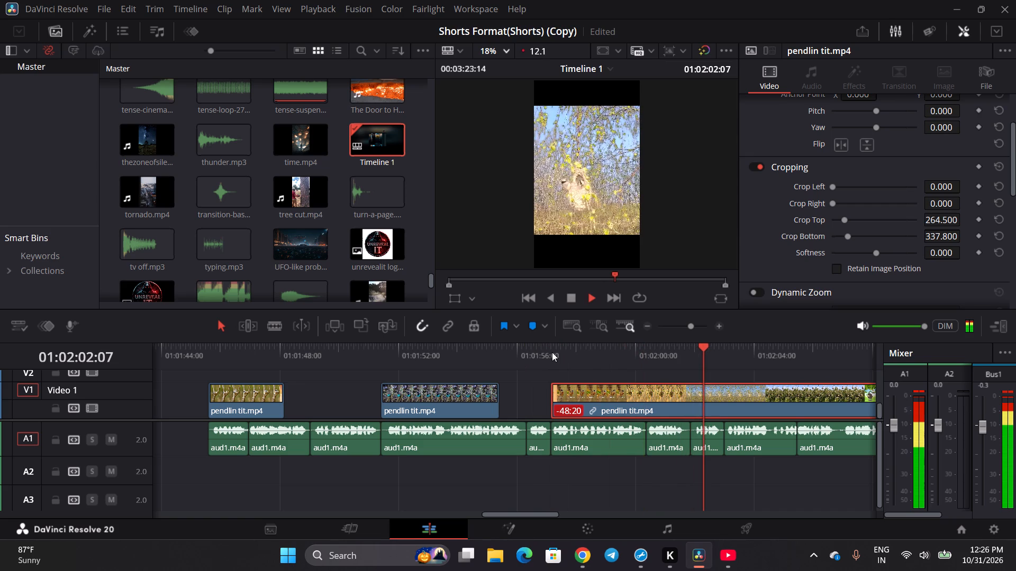
pyautogui.press('space')
pyautogui.press('space')
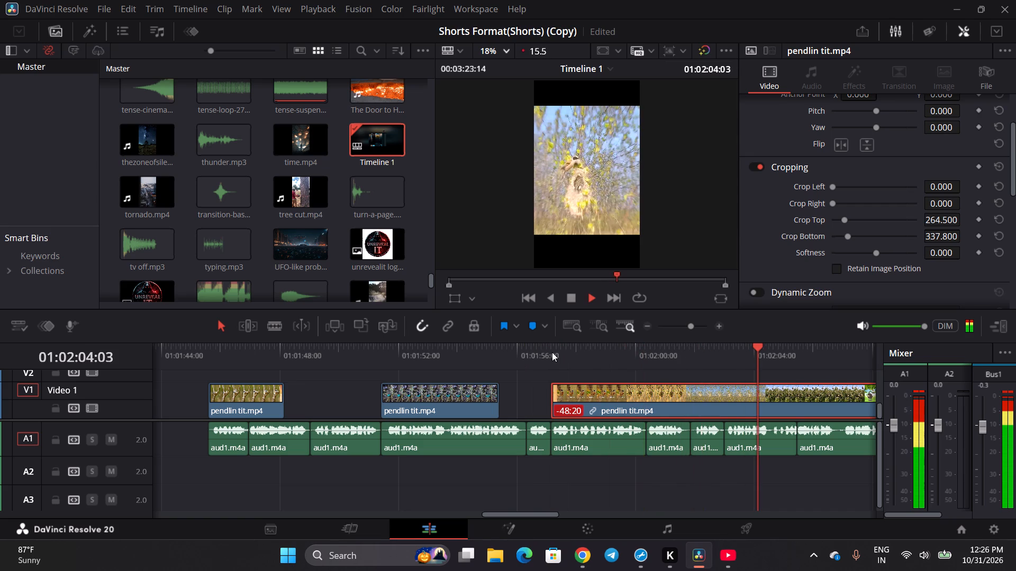
pyautogui.press('space')
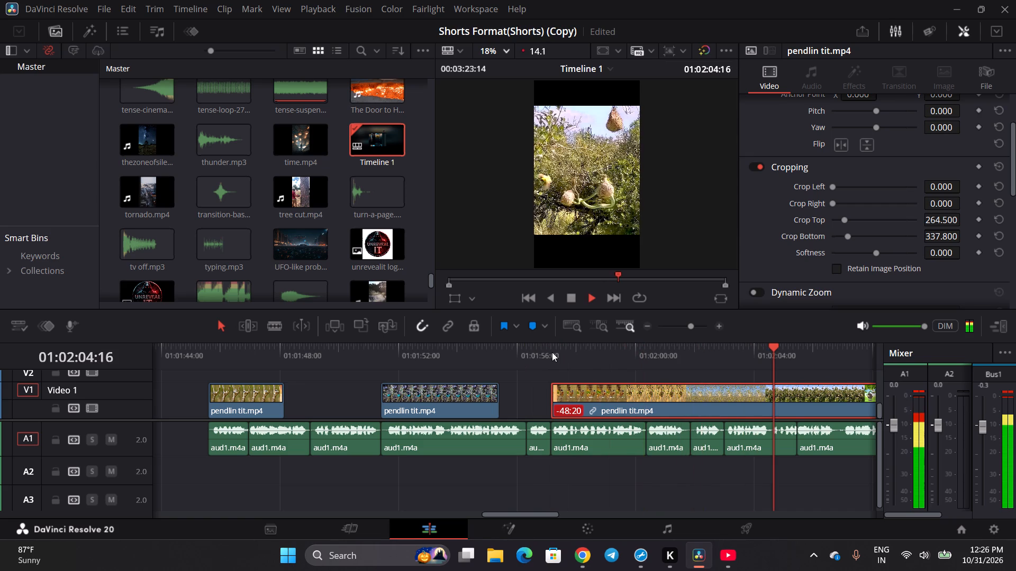
pyautogui.press('space')
pyautogui.press('space')
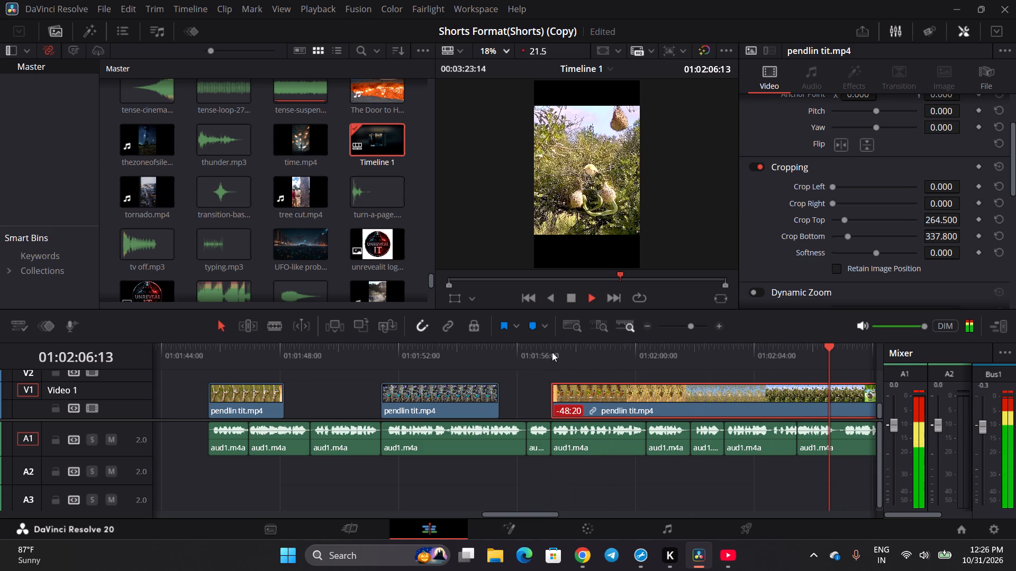
pyautogui.press('space')
pyautogui.press('space')
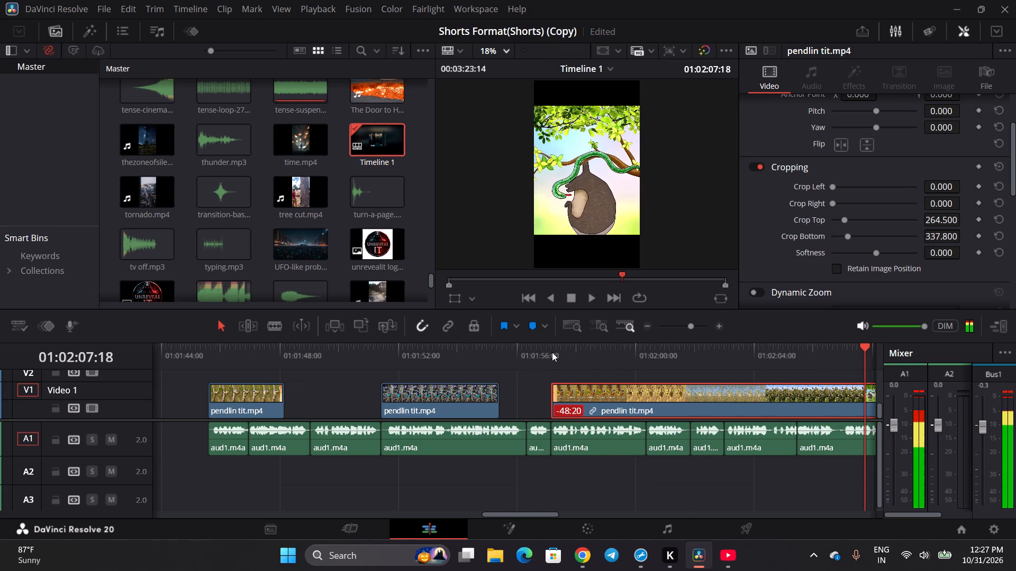
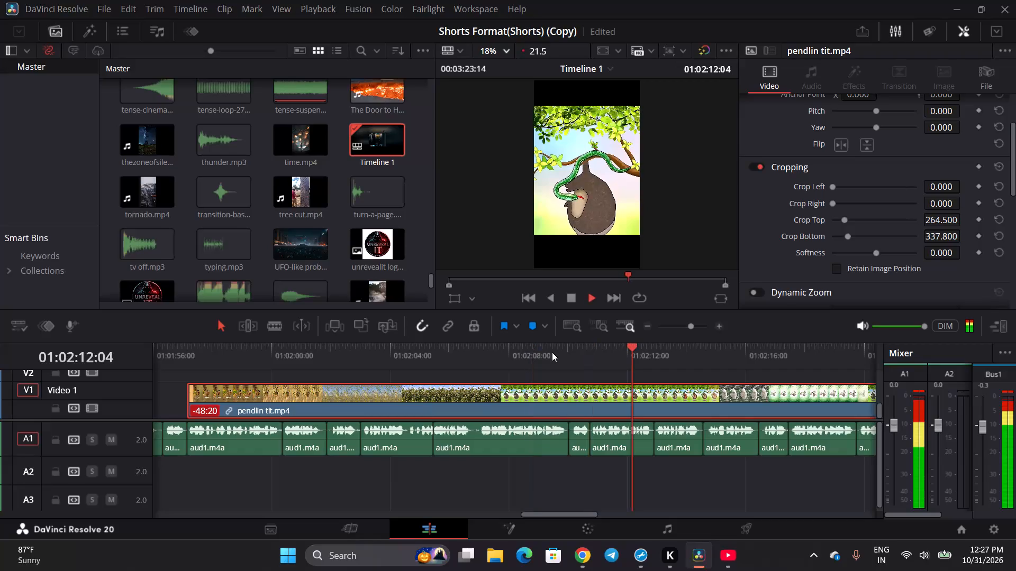
# Play the rest of the long pendlin tit.mp4 clip through to 01:02:38:07, pausing repeatedly to compare its shots with the aud1.m4a narration.
pyautogui.press('space')
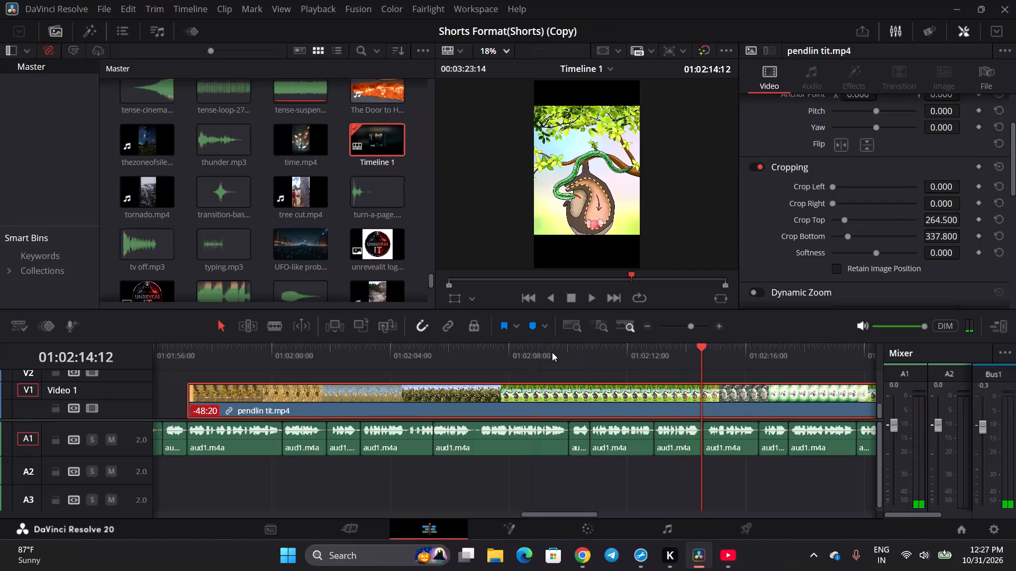
pyautogui.press('space')
pyautogui.press('space')
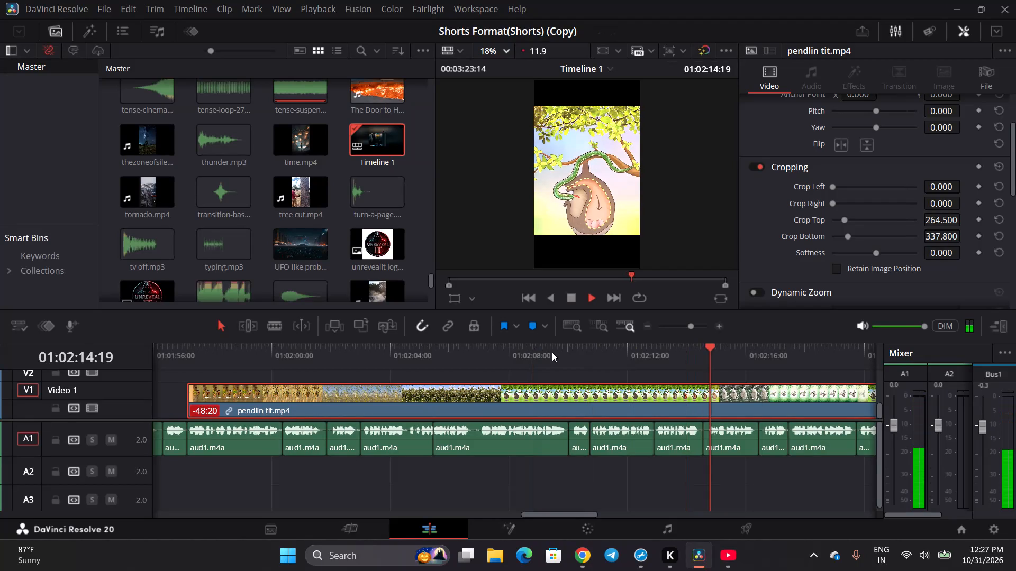
pyautogui.press('space')
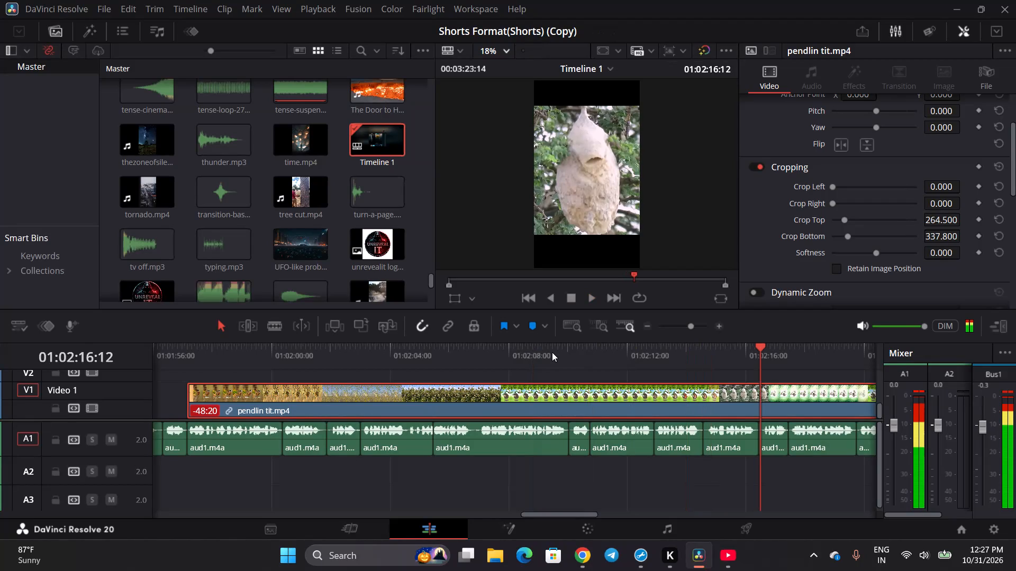
pyautogui.press('space')
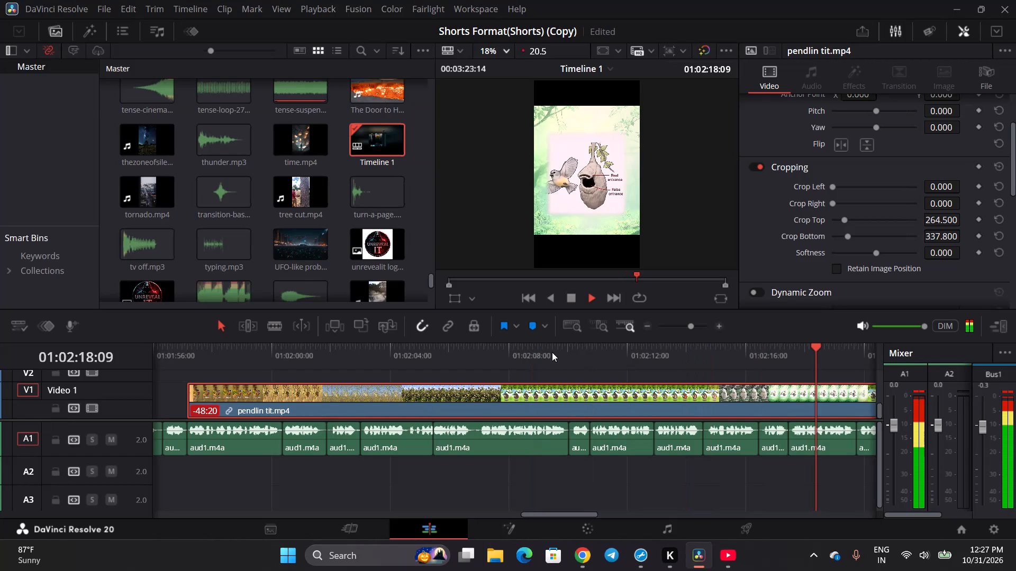
pyautogui.press('space')
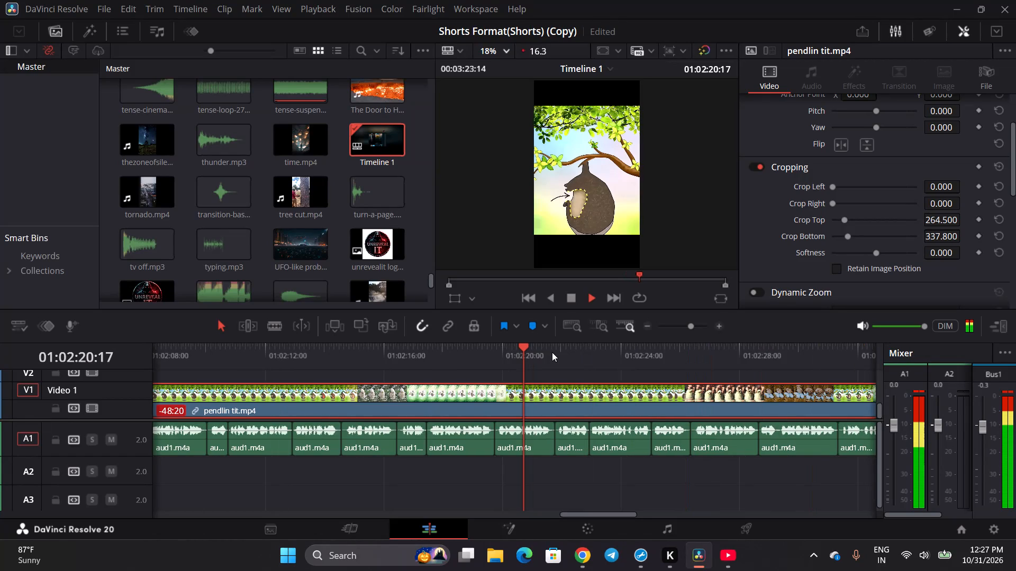
pyautogui.press('space')
pyautogui.press('space')
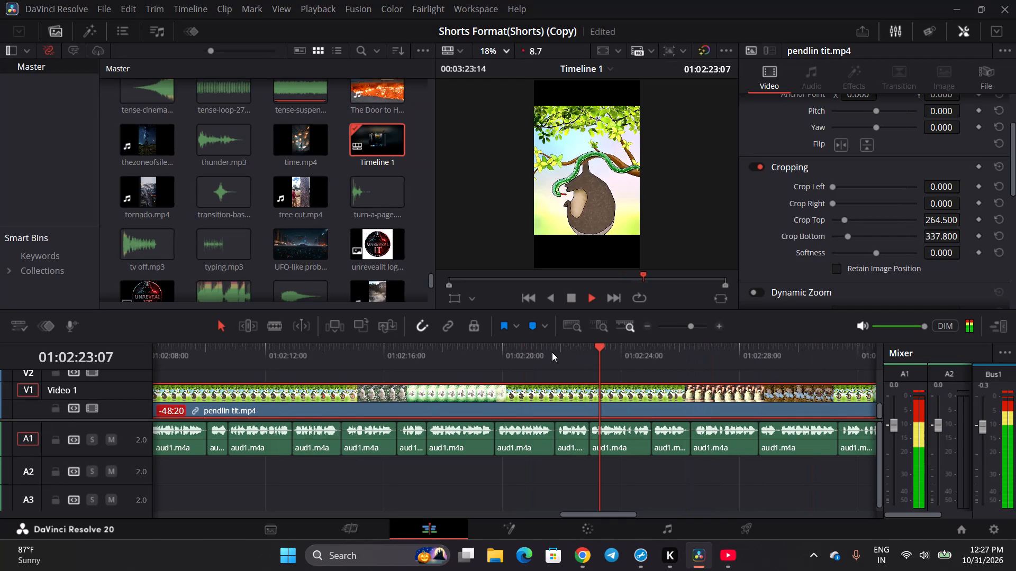
pyautogui.press('space')
pyautogui.press('space')
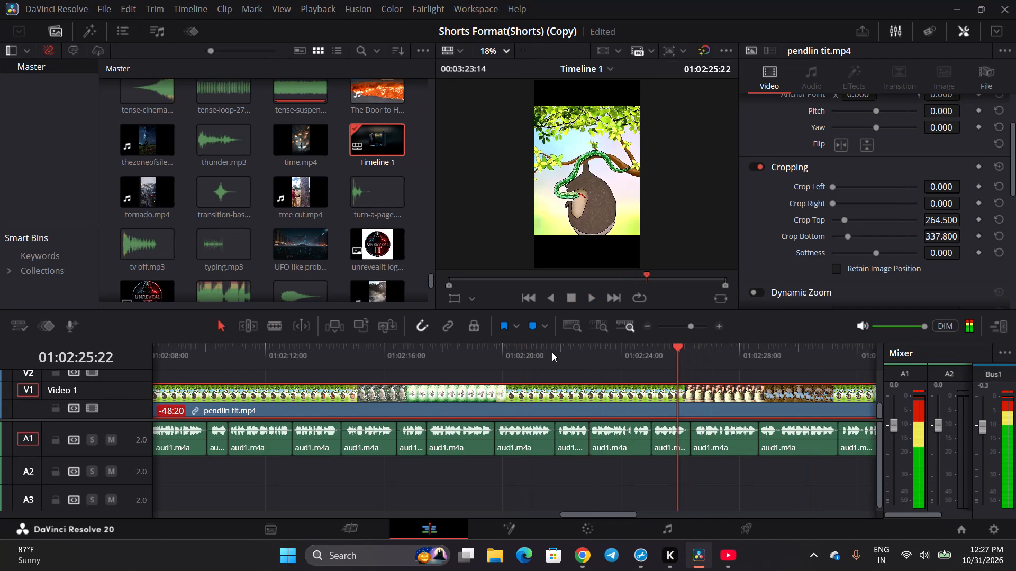
pyautogui.press('space')
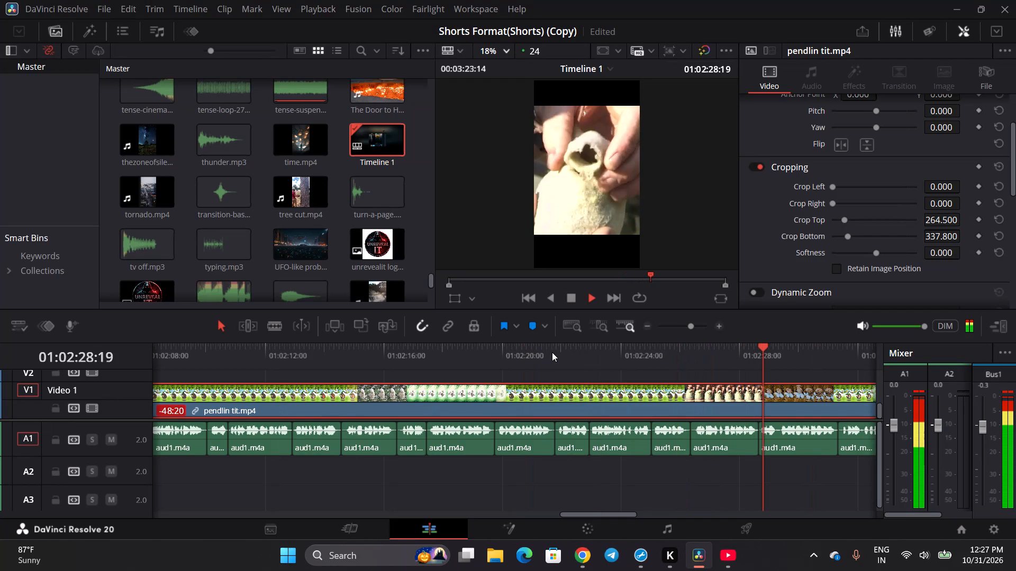
pyautogui.press('space')
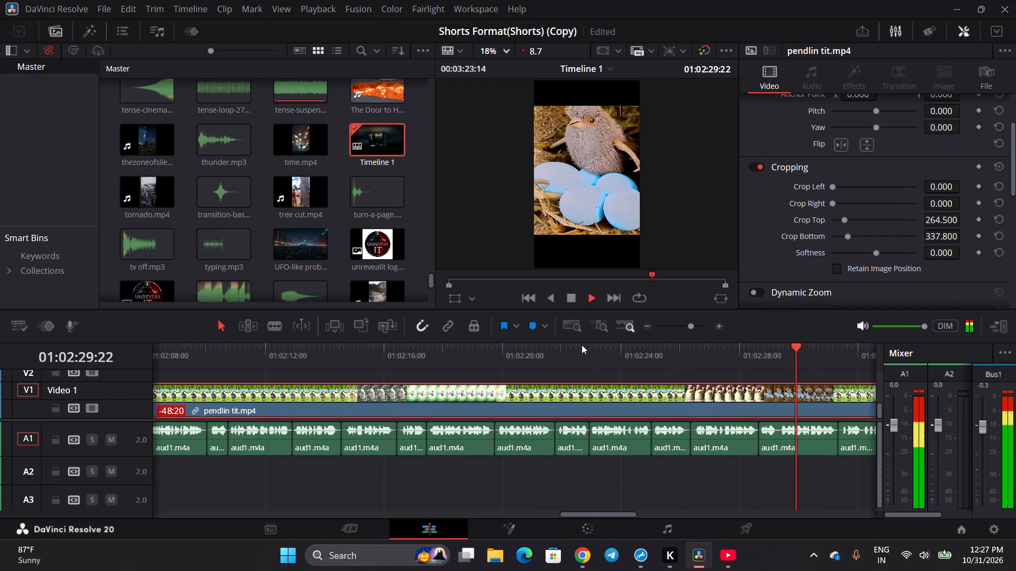
pyautogui.press('space')
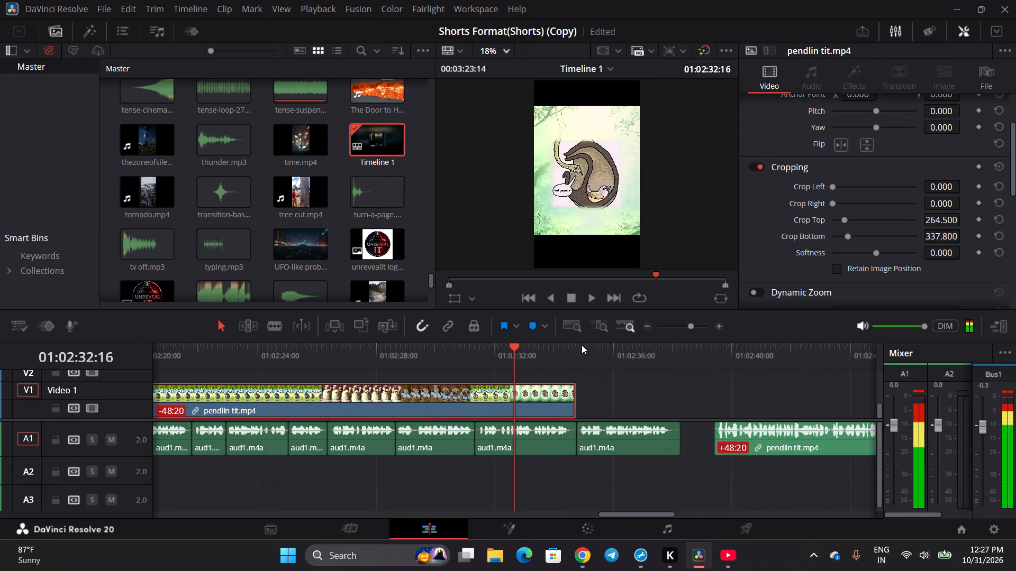
pyautogui.press('space')
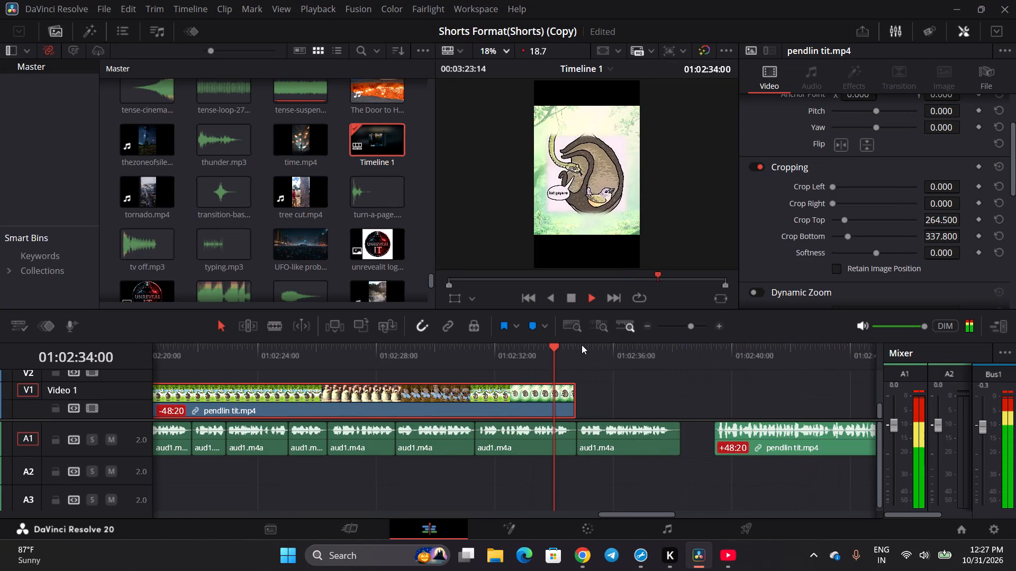
pyautogui.press('space')
pyautogui.press('space')
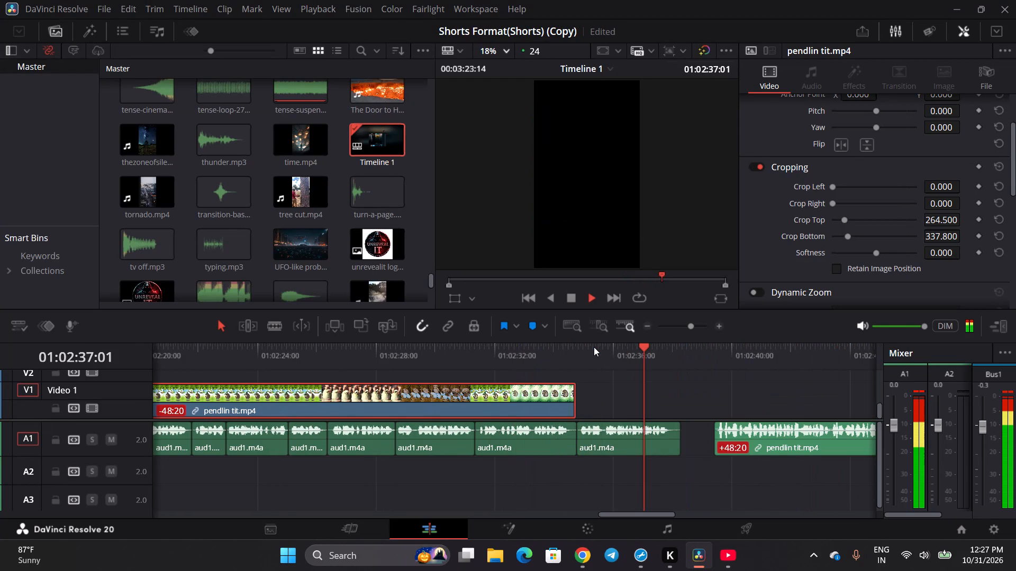
pyautogui.press('space')
pyautogui.hscroll(1, 594, 347)
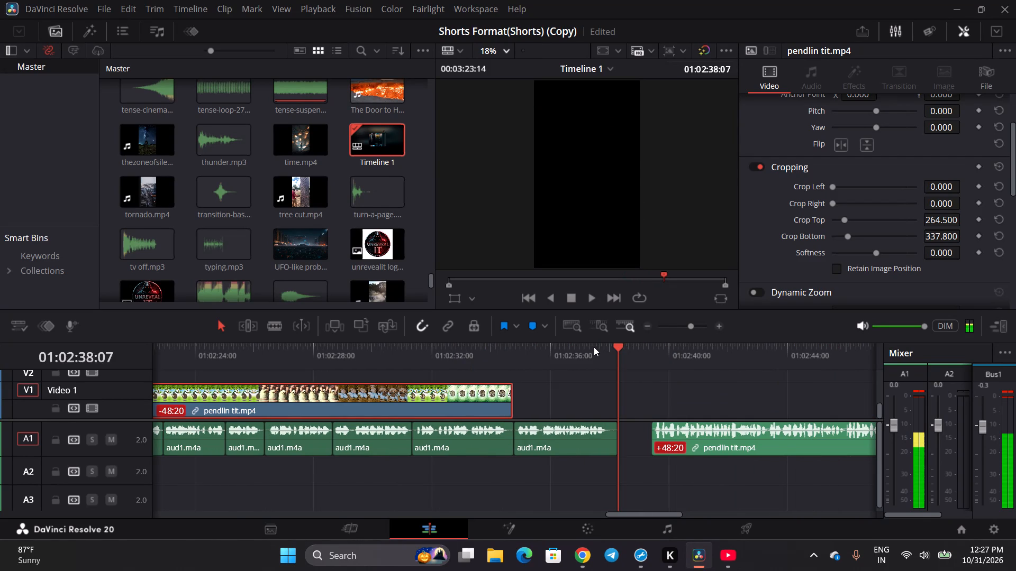
pyautogui.hscroll(10, 594, 347)
pyautogui.hscroll(-1, 536, 441)
pyautogui.click(539, 474)
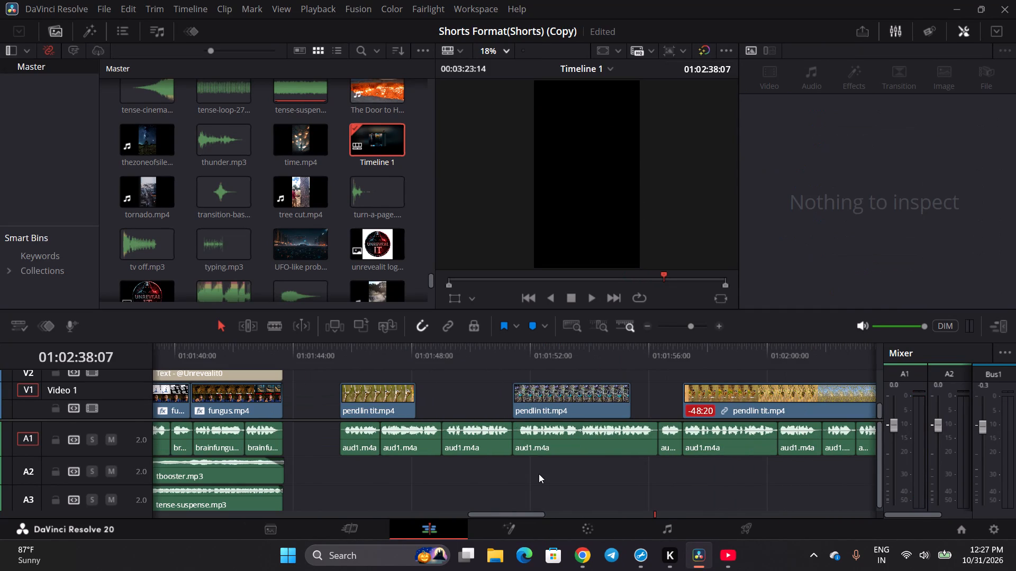
# Switch to YouTube, dismiss the Share dialog on The Genius Bird Nest! short, and search for penduline tit.
pyautogui.click(955, 7)
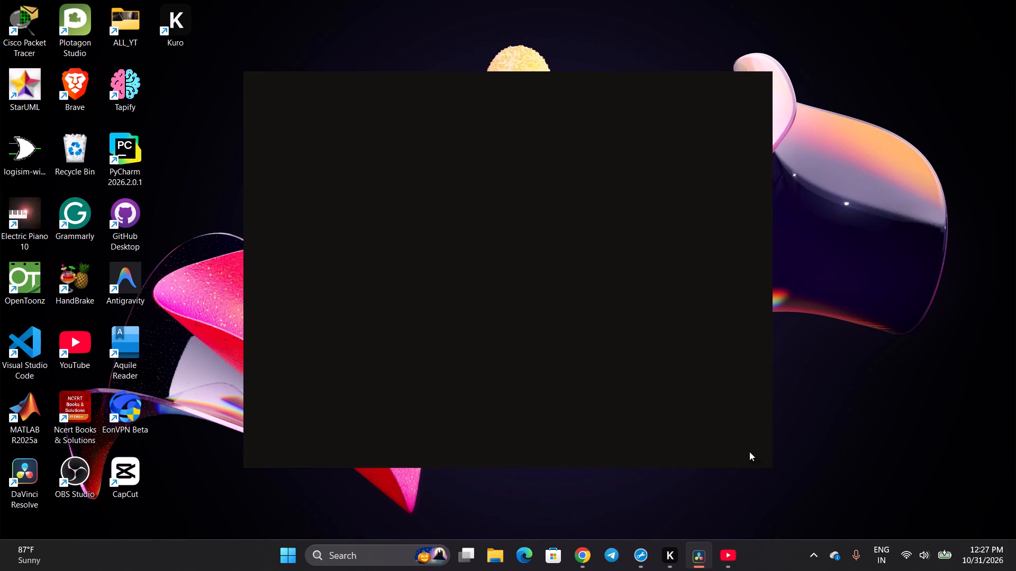
pyautogui.click(728, 558)
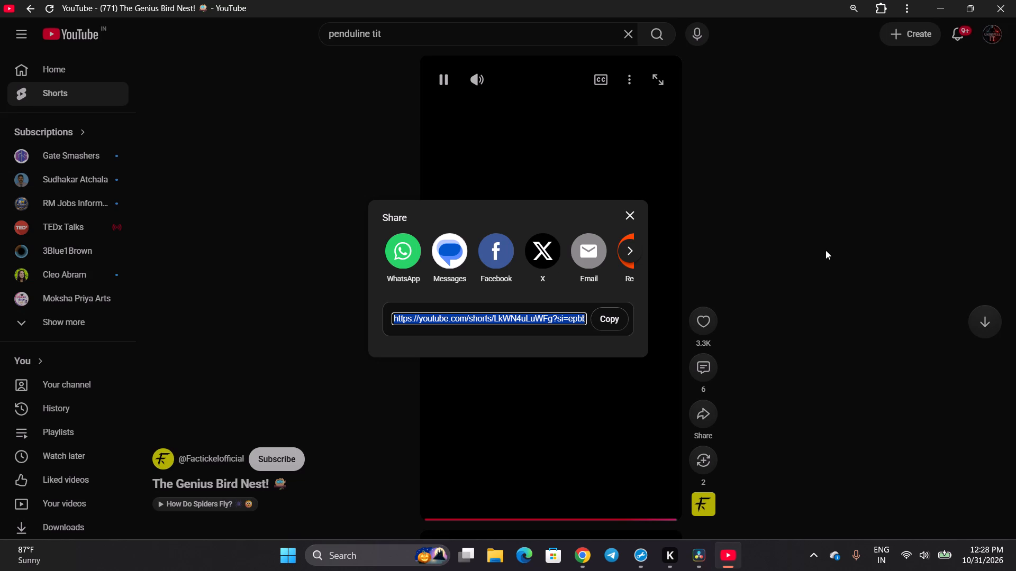
pyautogui.click(632, 210)
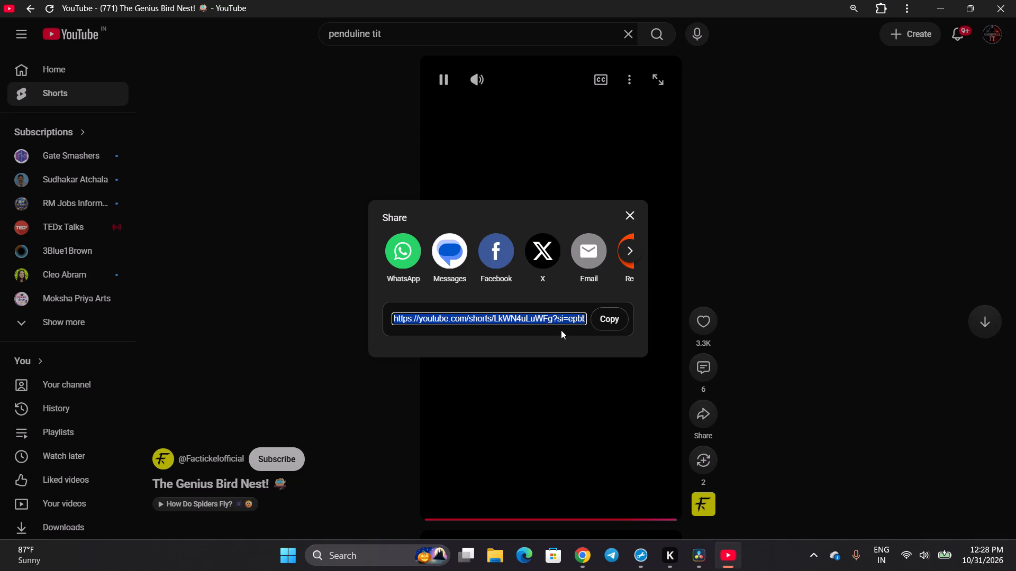
pyautogui.click(561, 330)
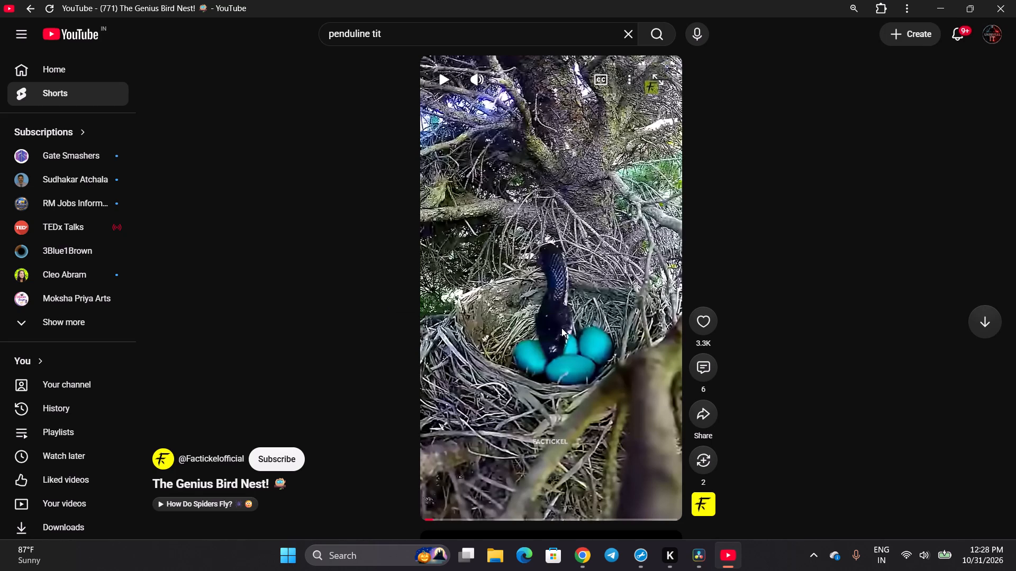
pyautogui.click(591, 33)
pyautogui.press('Return')
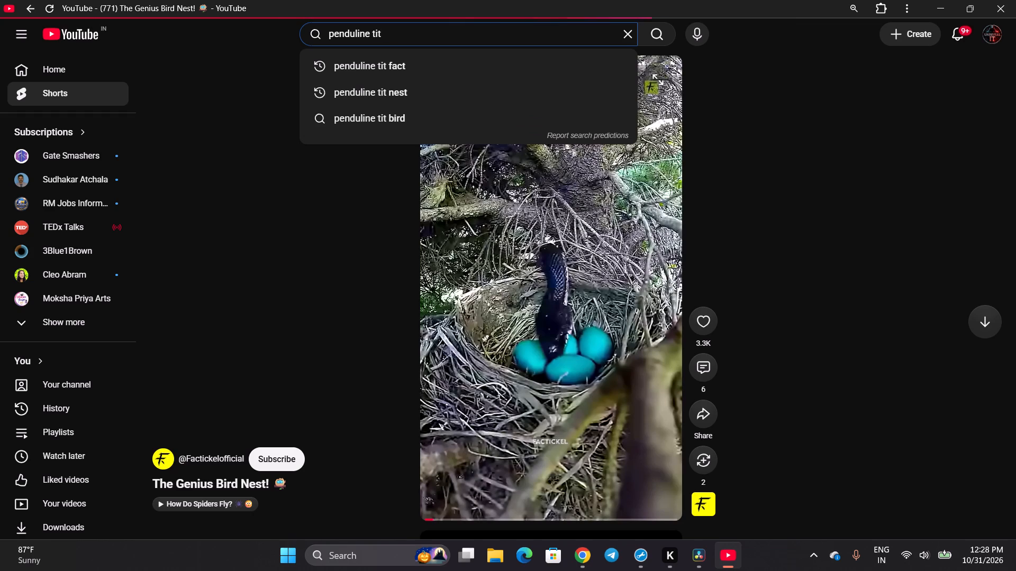
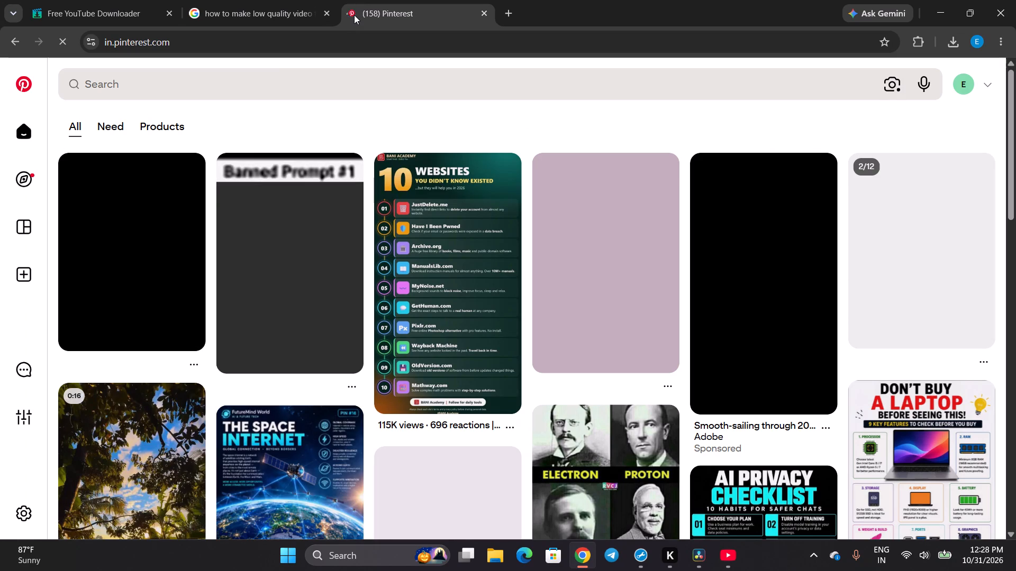
# Search Pinterest for "pendulin tit".
pyautogui.scroll(-2, 360, 102)
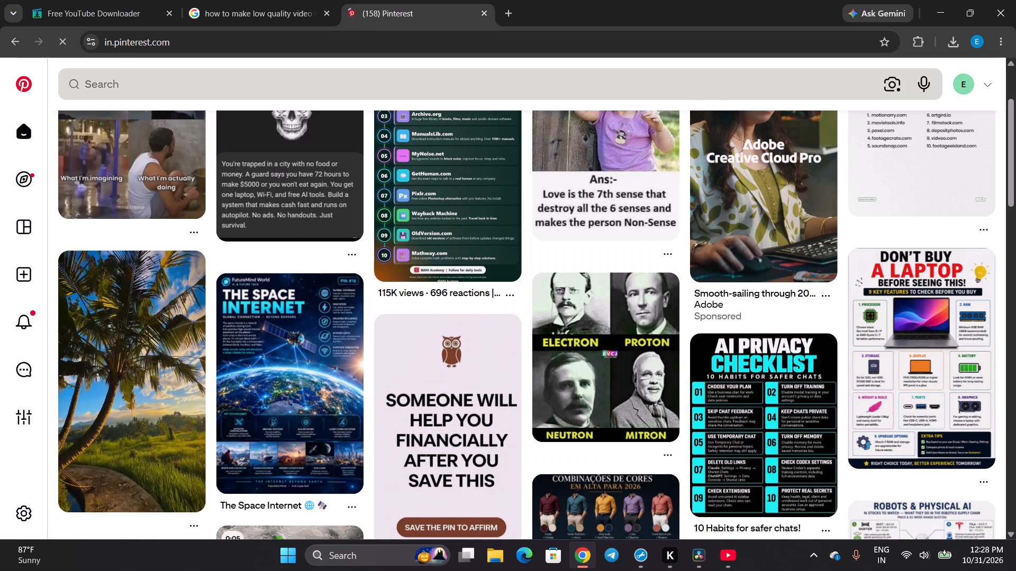
pyautogui.click(361, 84)
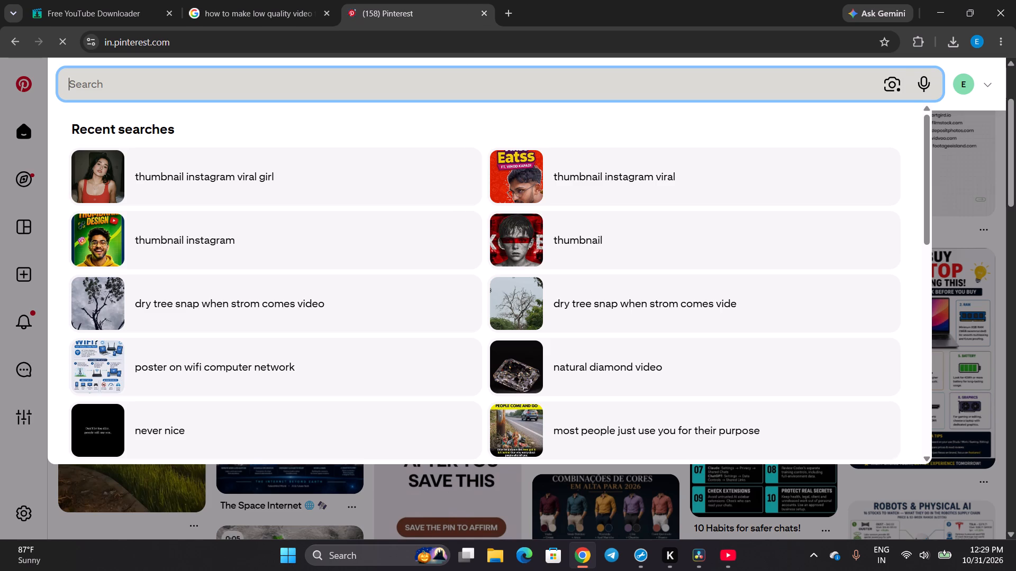
pyautogui.write('penduling')
pyautogui.press('BackSpace')
pyautogui.press('space')
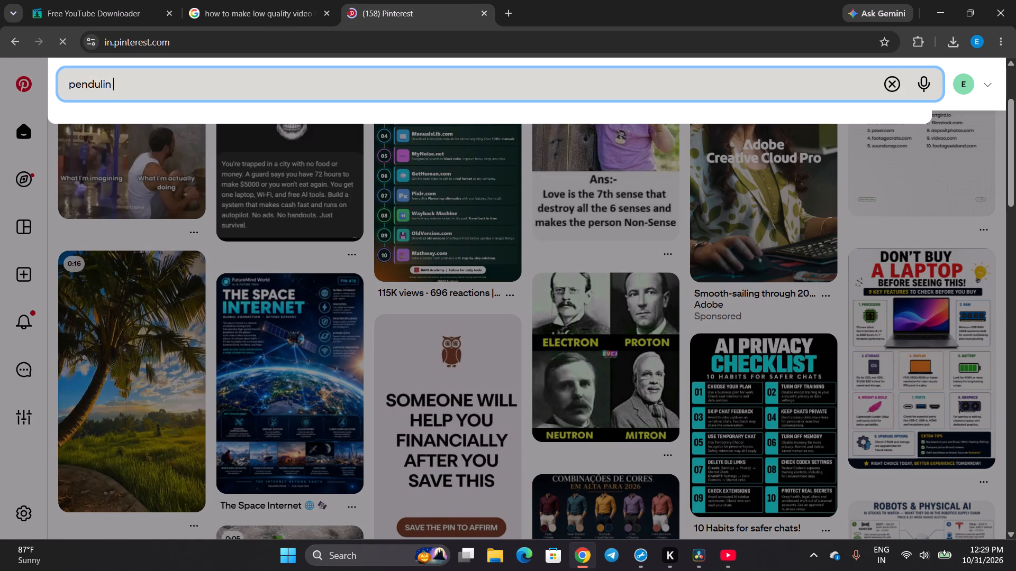
pyautogui.write('tit')
pyautogui.press('Return')
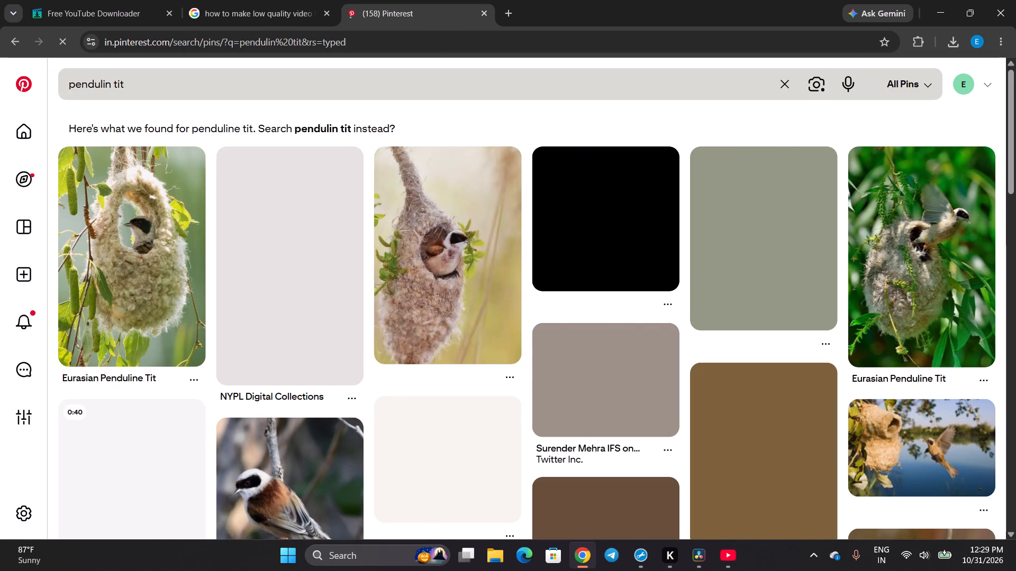
# Refine the Pinterest search to "pendulin tit video".
pyautogui.click(268, 78)
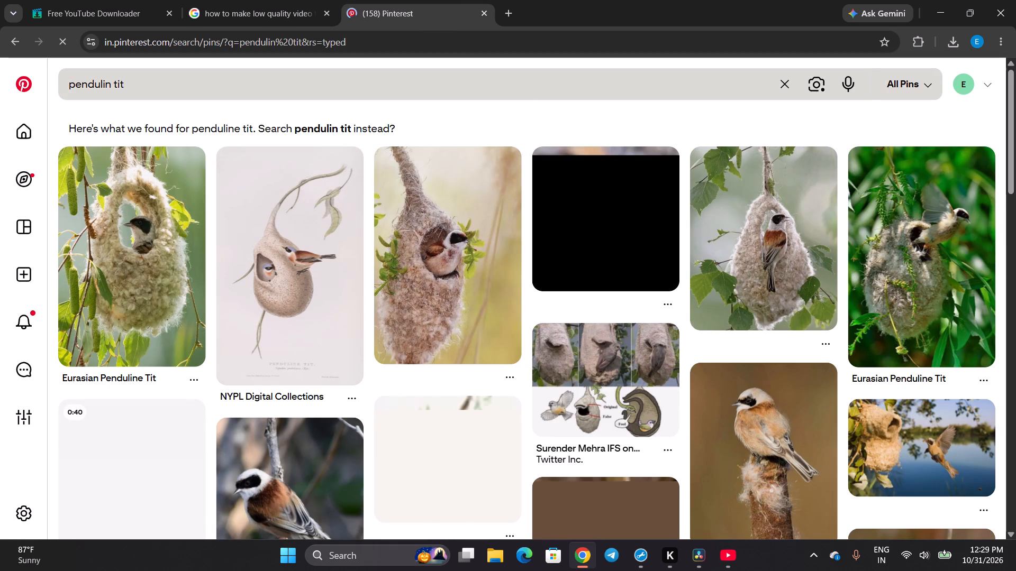
pyautogui.press('space')
pyautogui.write('vifro')
pyautogui.press('Return')
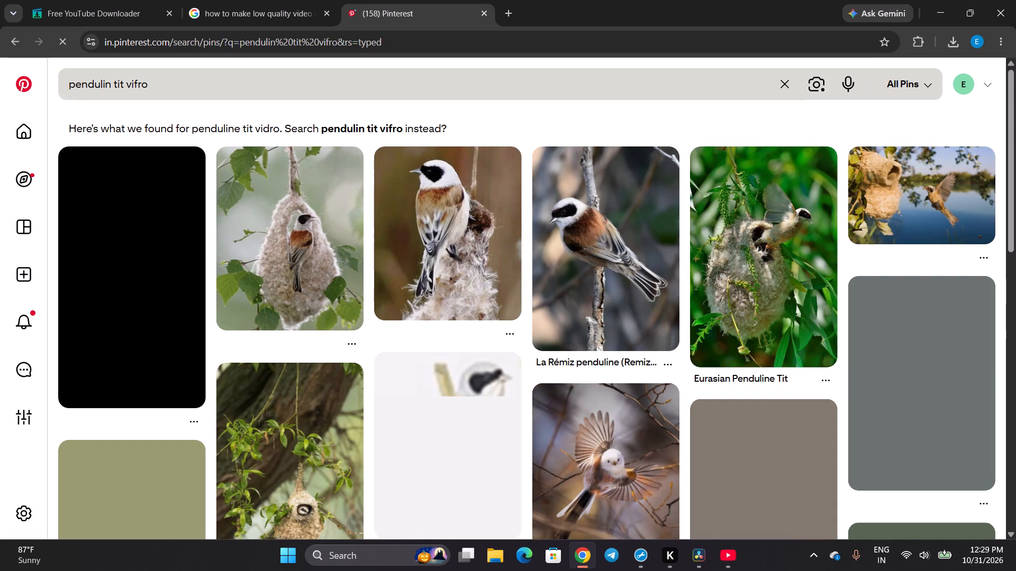
pyautogui.press('BackSpace')
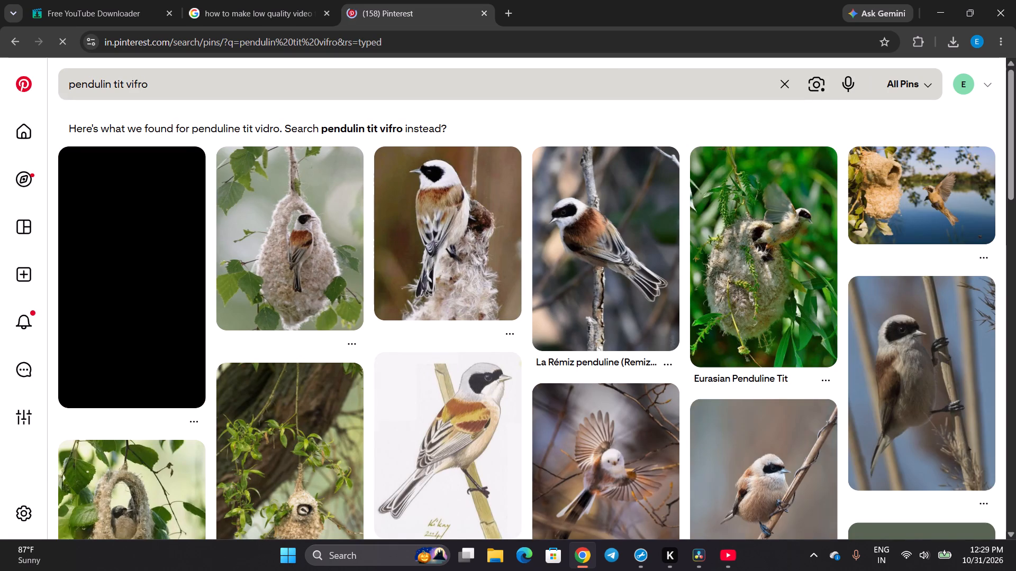
pyautogui.click(173, 86)
pyautogui.press('BackSpace')
pyautogui.press('BackSpace')
pyautogui.press('BackSpace')
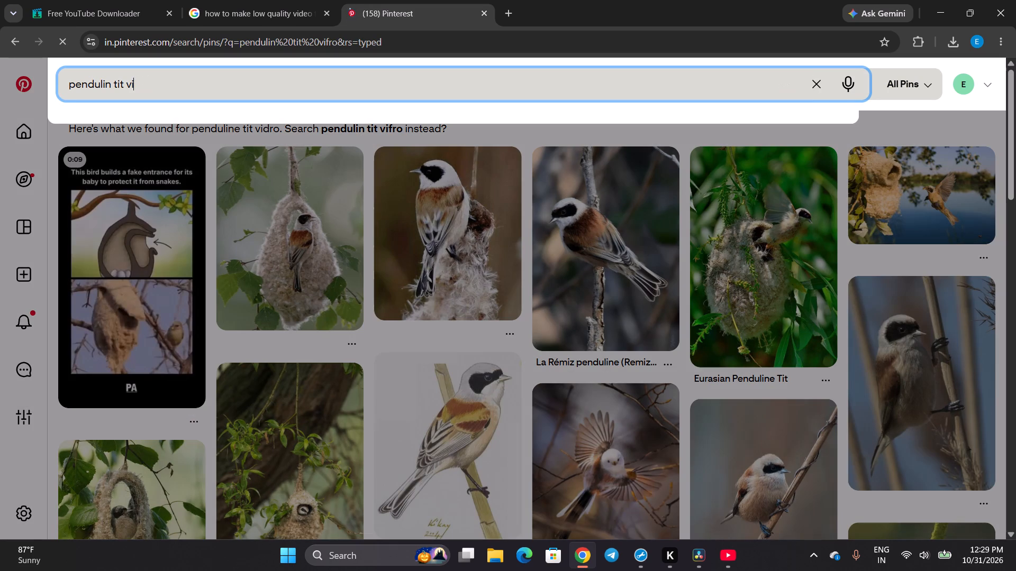
pyautogui.write('deo')
pyautogui.press('Return')
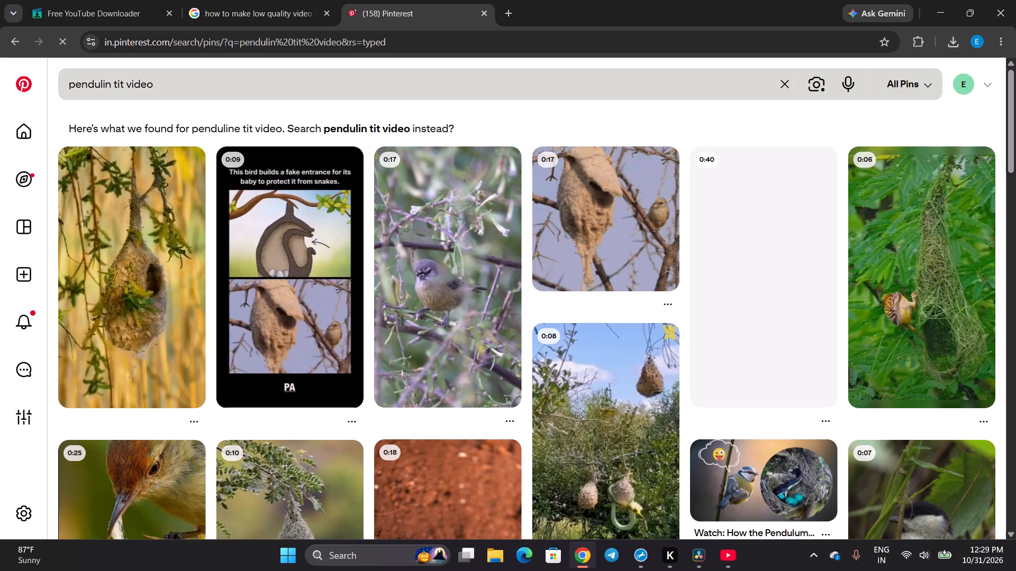
# Browse the video results, open the 0:17 pin of a bird beside a hanging nest, and watch it with sound on.
pyautogui.scroll(-3, 173, 86)
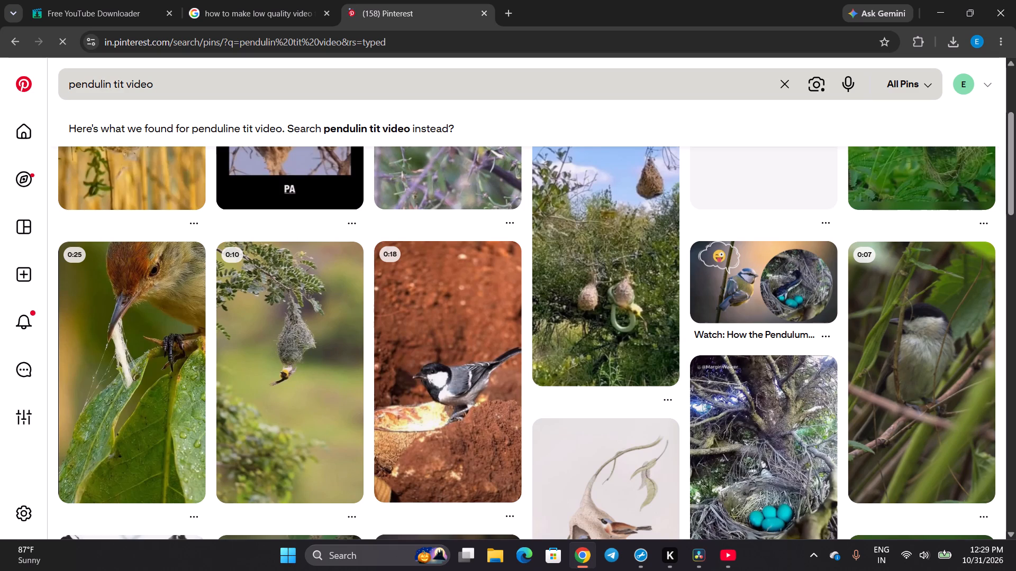
pyautogui.scroll(3, 173, 86)
pyautogui.scroll(-1, 173, 86)
pyautogui.scroll(2, 173, 86)
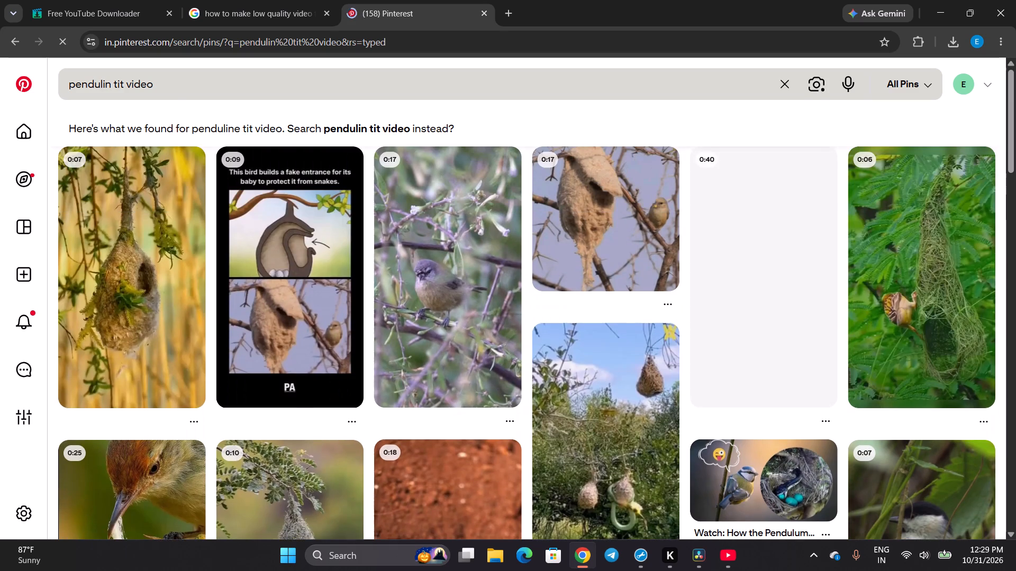
pyautogui.click(609, 226)
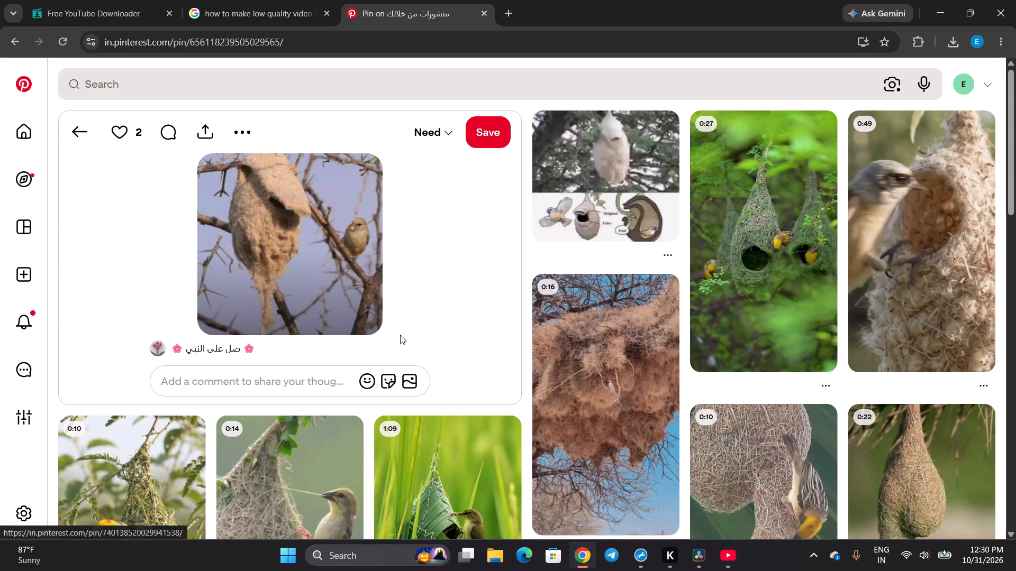
pyautogui.click(358, 289)
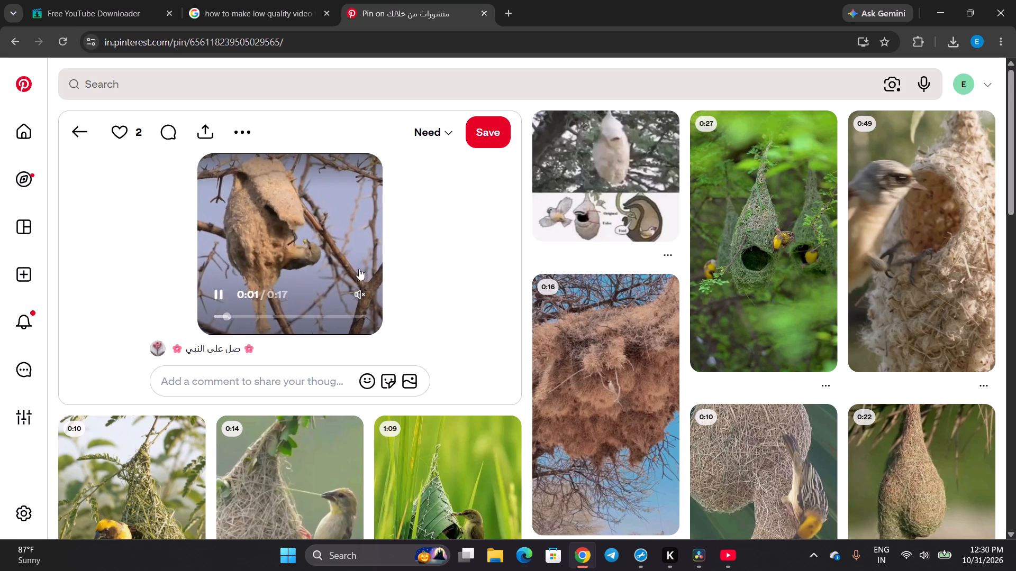
pyautogui.click(360, 291)
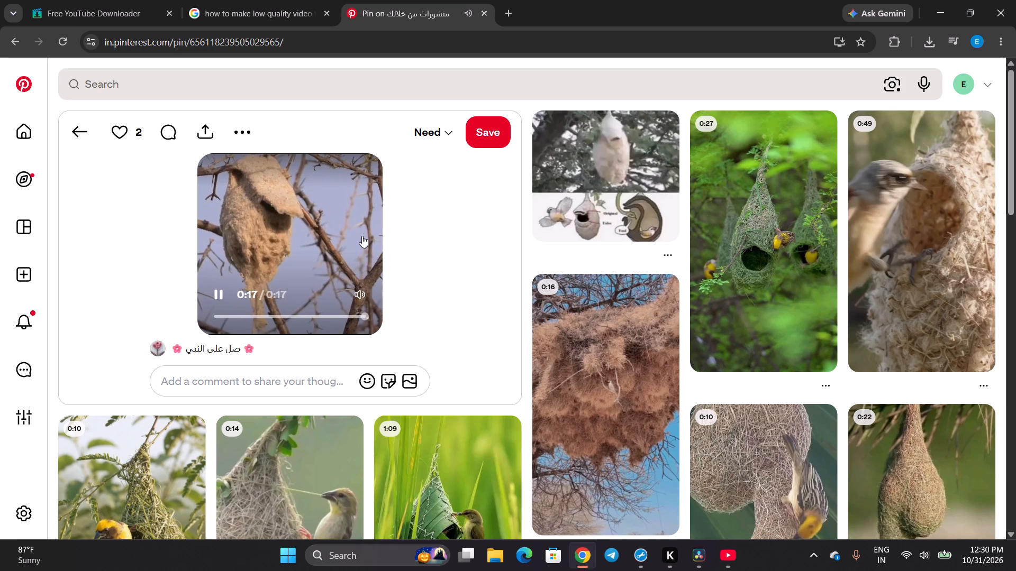
pyautogui.click(281, 249)
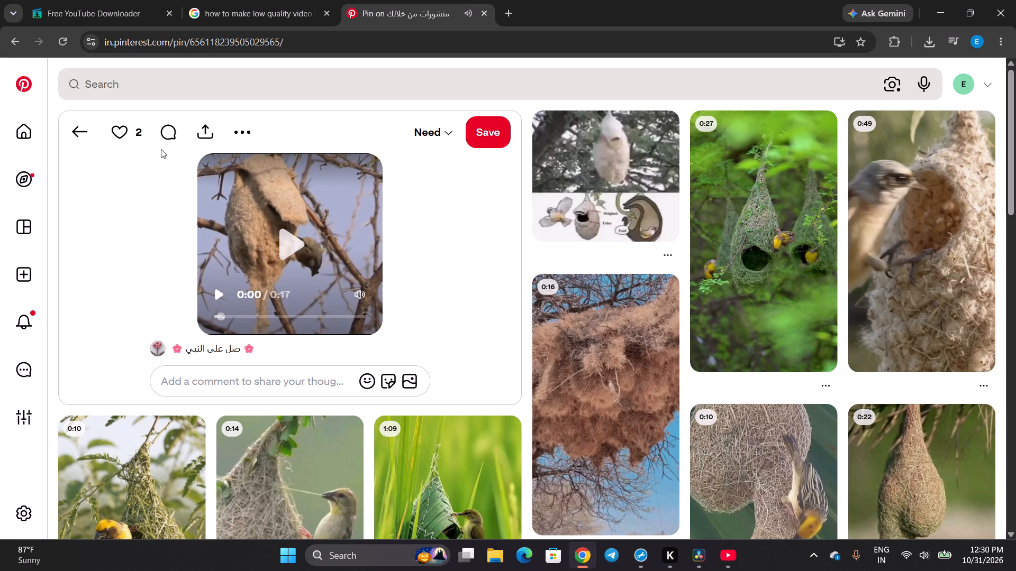
# Copy the nest pin's link and download its video with KlickPin, found through a "pinterest video download" search.
pyautogui.click(219, 130)
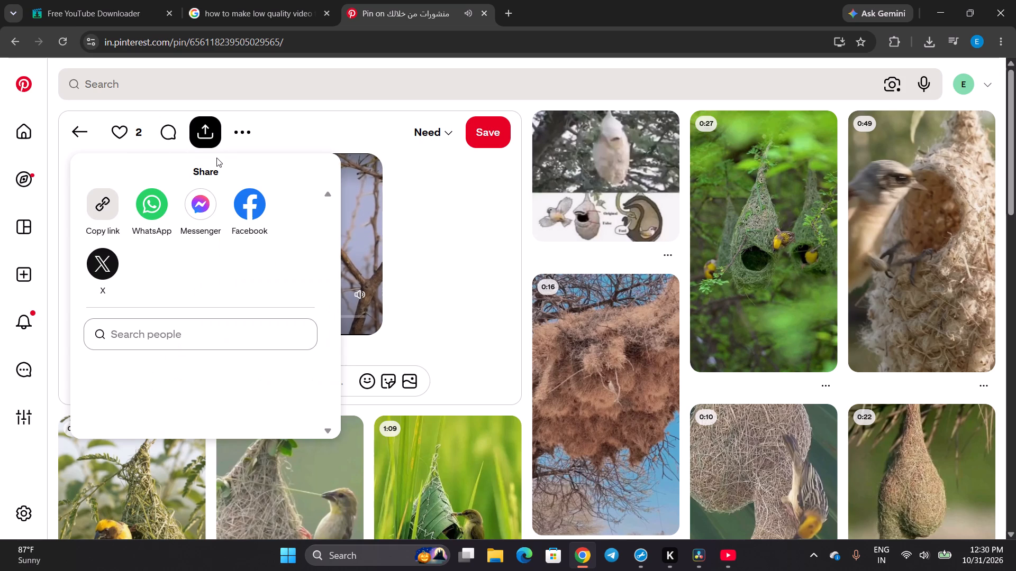
pyautogui.click(105, 198)
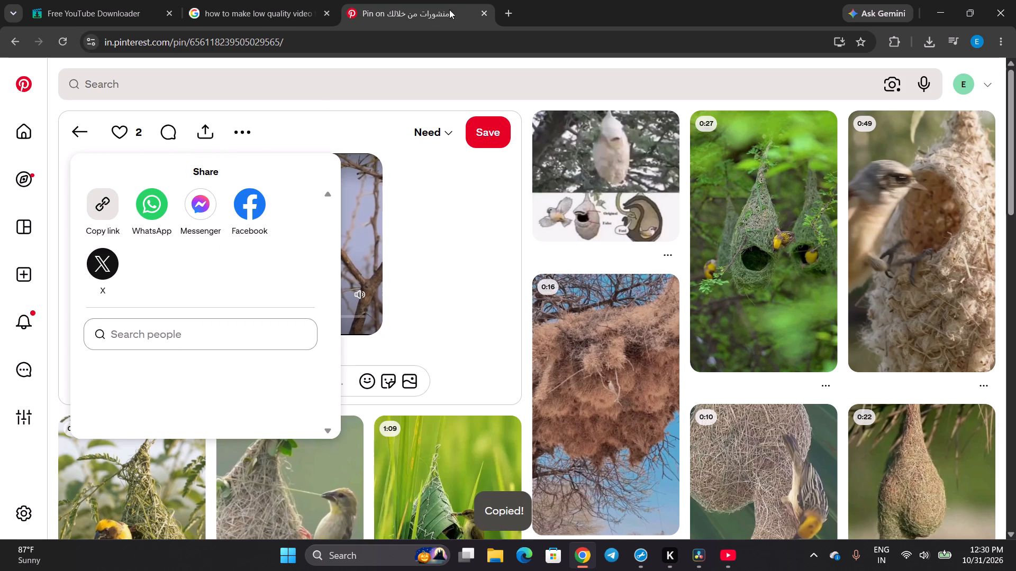
pyautogui.click(511, 6)
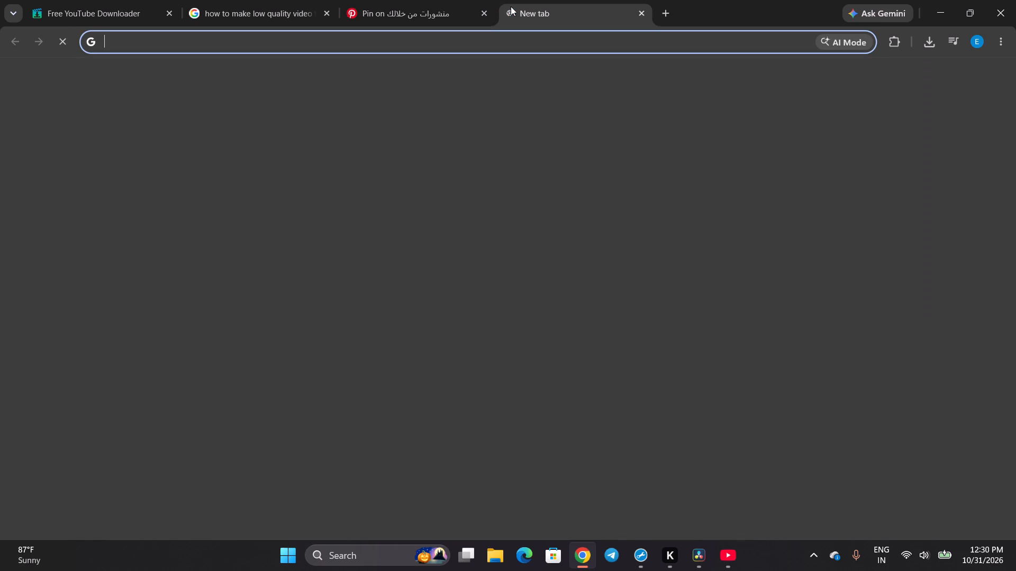
pyautogui.write('pin')
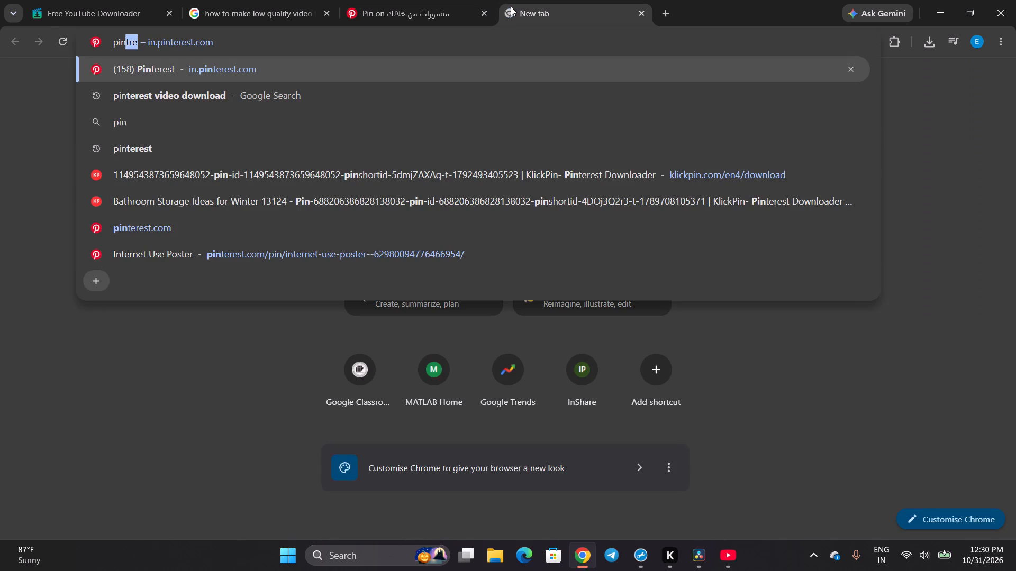
pyautogui.press('Down')
pyautogui.press('Return')
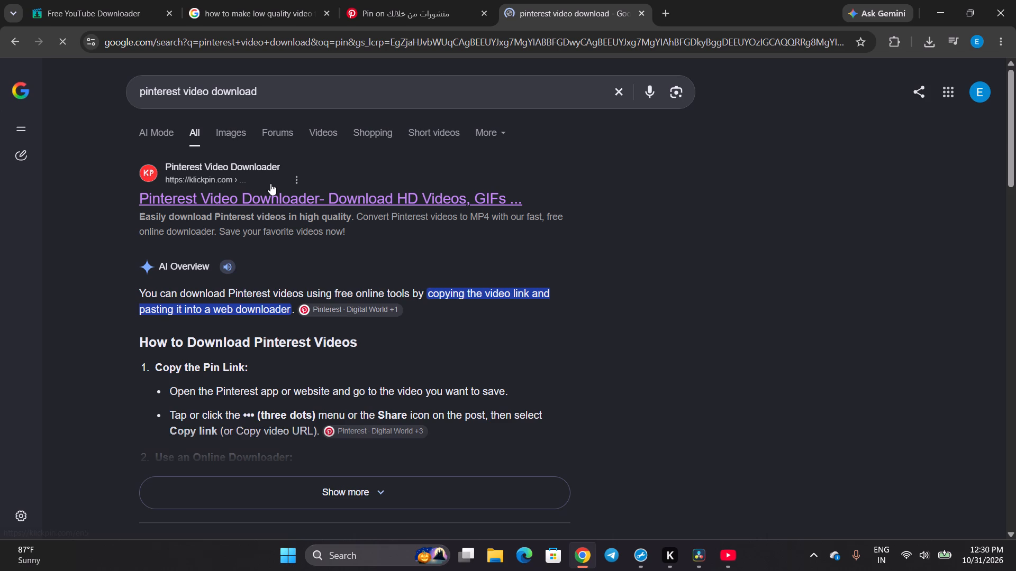
pyautogui.click(264, 186)
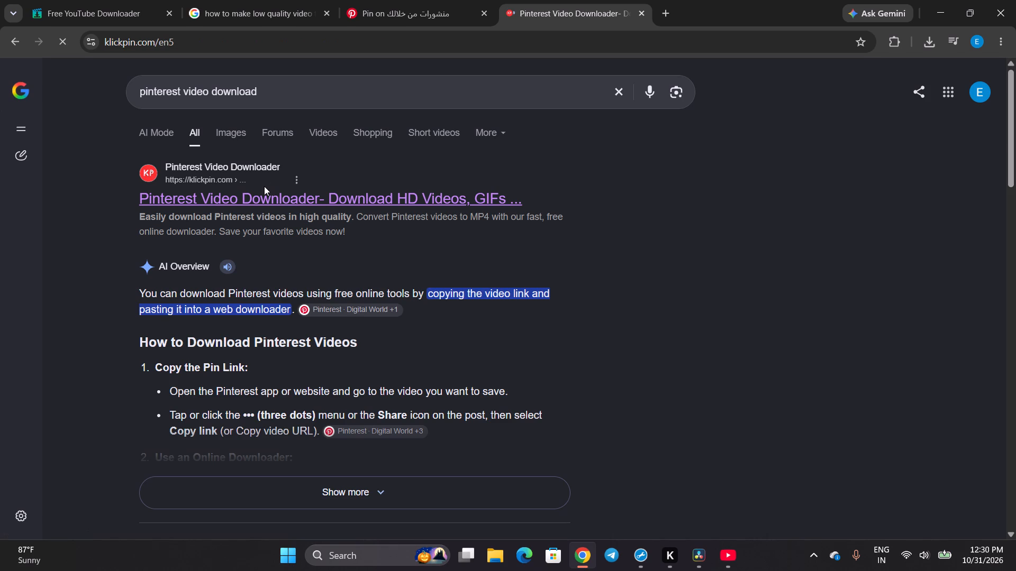
pyautogui.hotkey('ctrl', 'v')
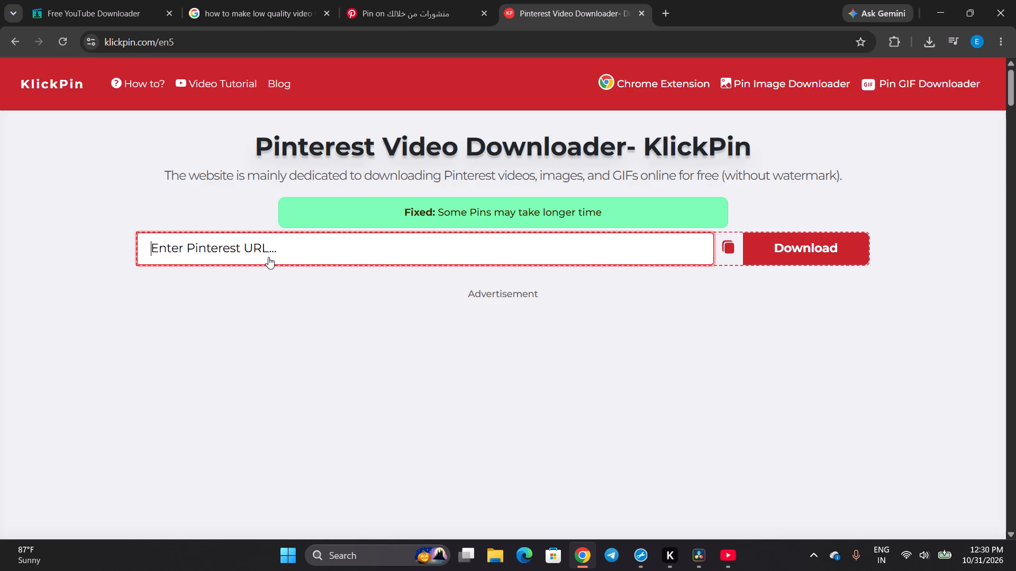
pyautogui.click(795, 254)
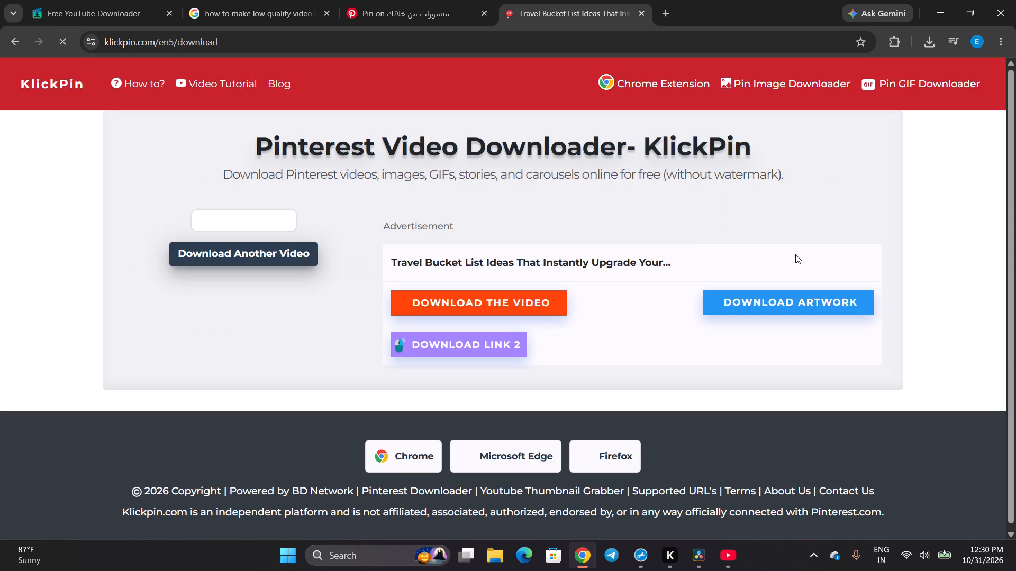
pyautogui.click(446, 298)
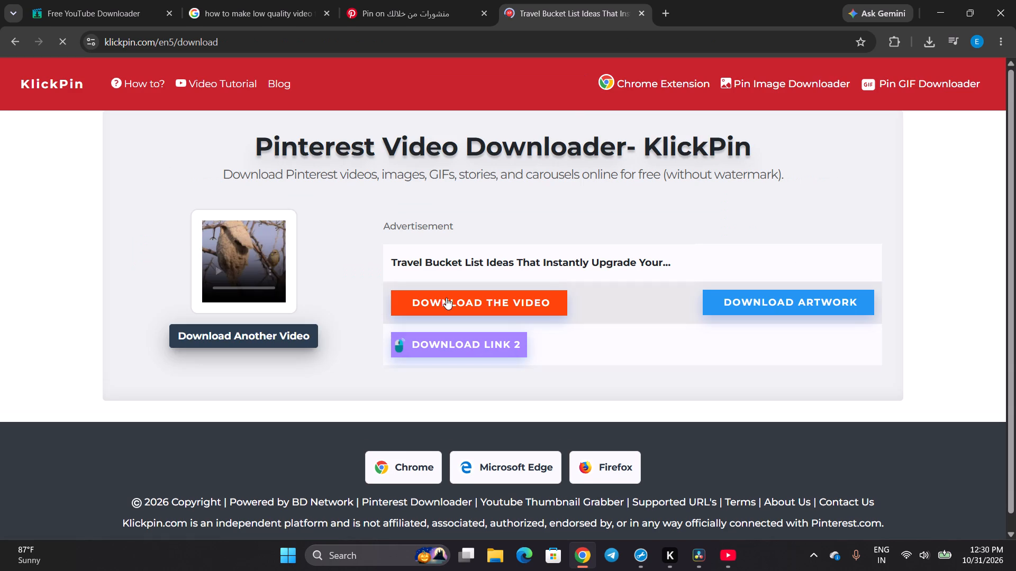
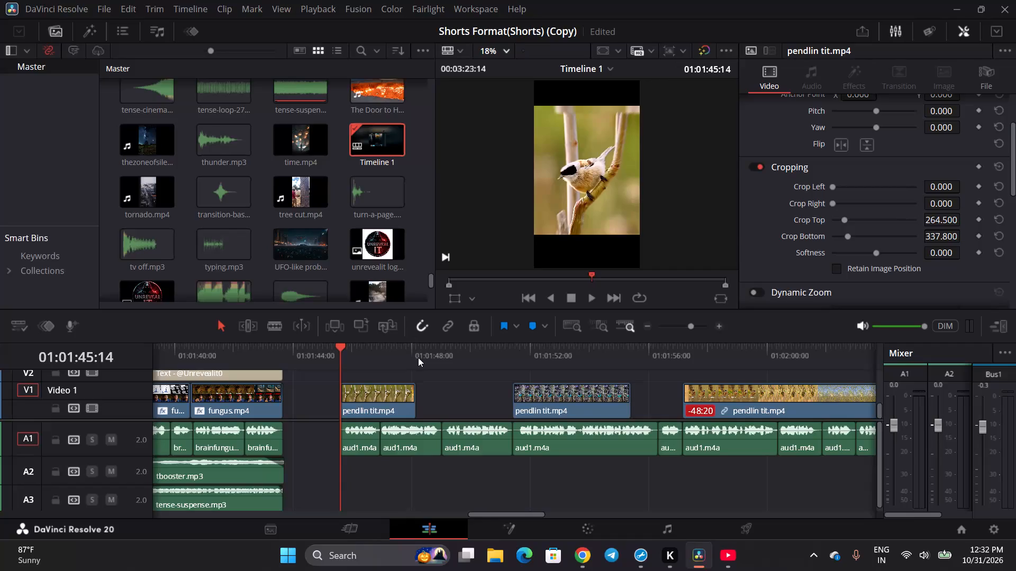
# Play the timeline from 01:01:45:14 to review how the penduline tit shots match the aud1.m4a narration and where gaps remain.
pyautogui.press('space')
pyautogui.press('space')
pyautogui.press('space')
pyautogui.press('space')
pyautogui.press('space')
pyautogui.press('space')
pyautogui.press('space')
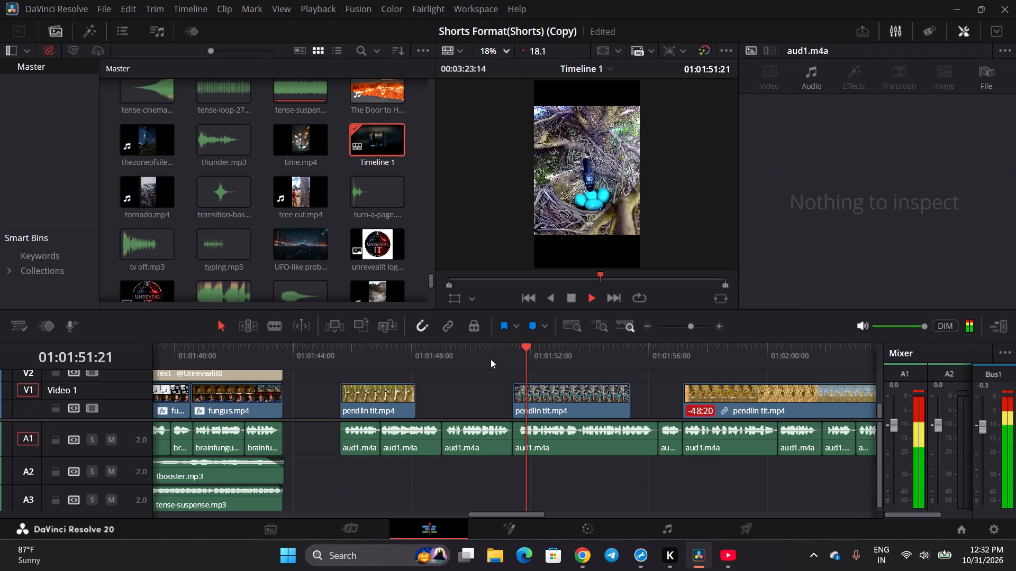
pyautogui.press('space')
pyautogui.press('space')
pyautogui.press('space')
pyautogui.press('space')
pyautogui.press('space')
pyautogui.press('space')
pyautogui.press('space')
# Find swoosh.mp3 in the media pool and place it on audio track A2, ending where the second pendlin tit.mp4 clip starts.
pyautogui.scroll(-2, 187, 191)
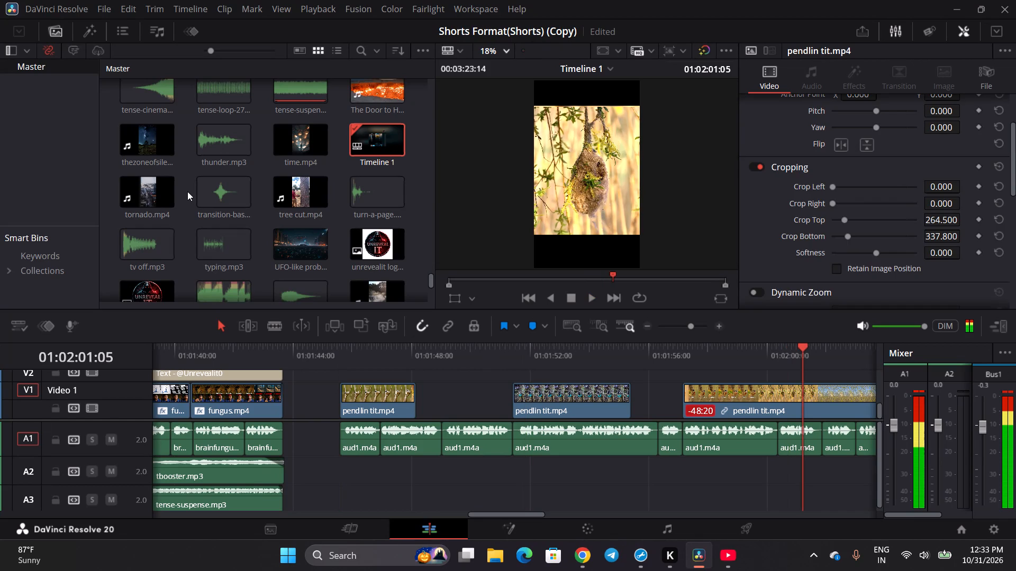
pyautogui.scroll(-1, 187, 191)
pyautogui.scroll(7, 187, 191)
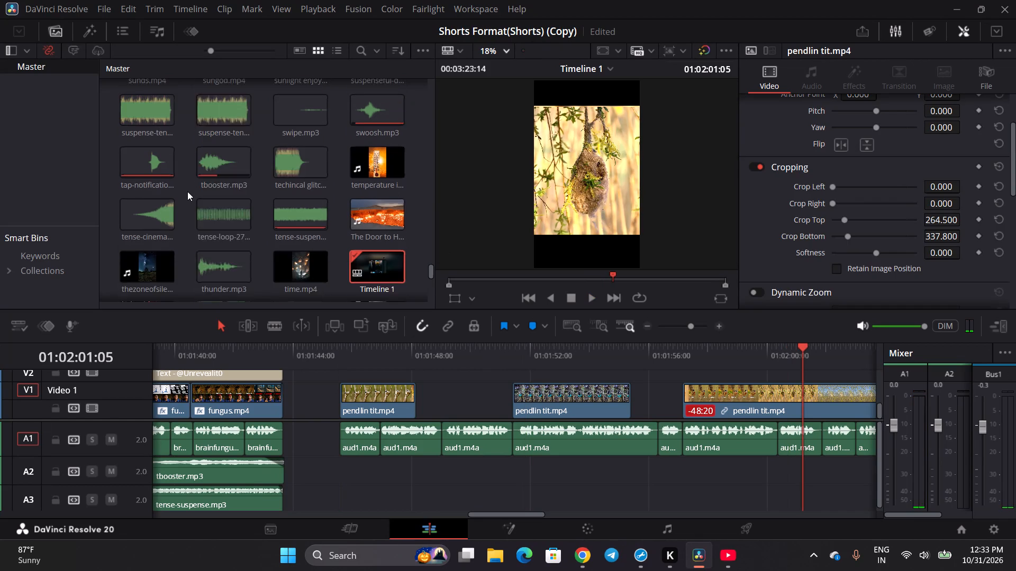
pyautogui.scroll(1, 187, 191)
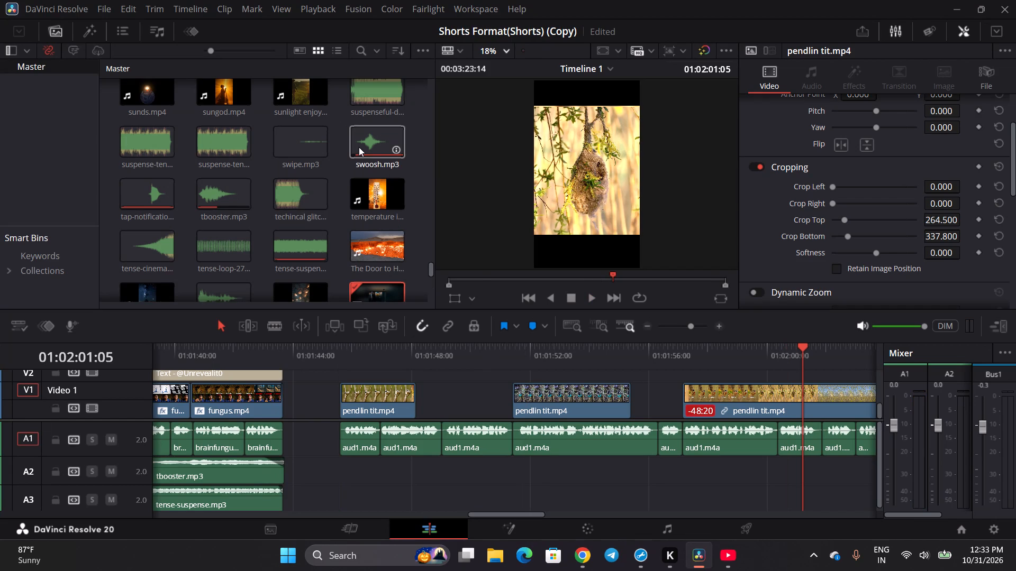
pyautogui.press('space')
pyautogui.moveTo(359, 147); pyautogui.dragTo(471, 463)
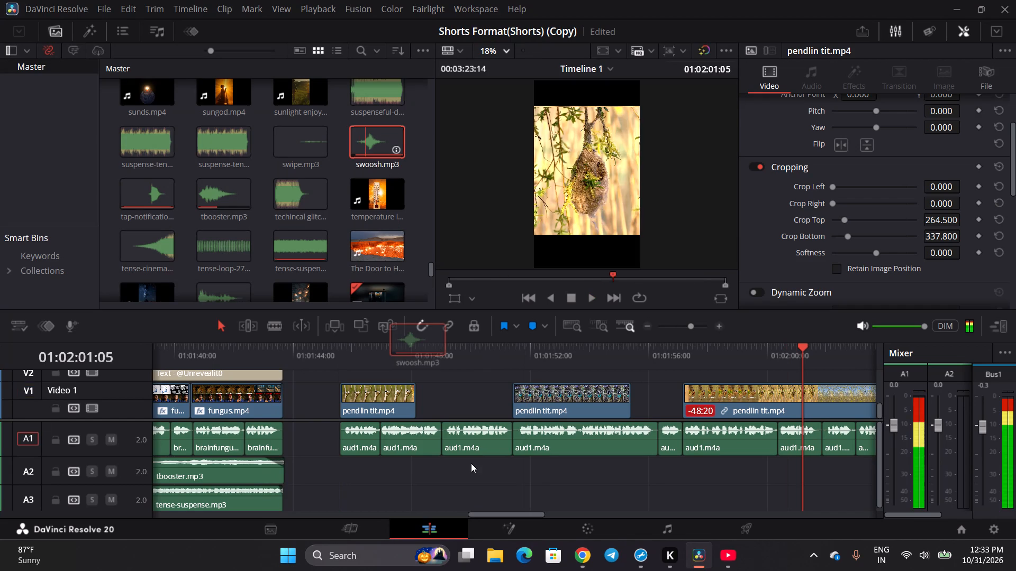
pyautogui.moveTo(471, 463); pyautogui.dragTo(485, 473)
# Play the timeline from the first pendlin tit.mp4 clip and at the second clip's start to check the section around the swoosh.
pyautogui.click(395, 358)
pyautogui.press('space')
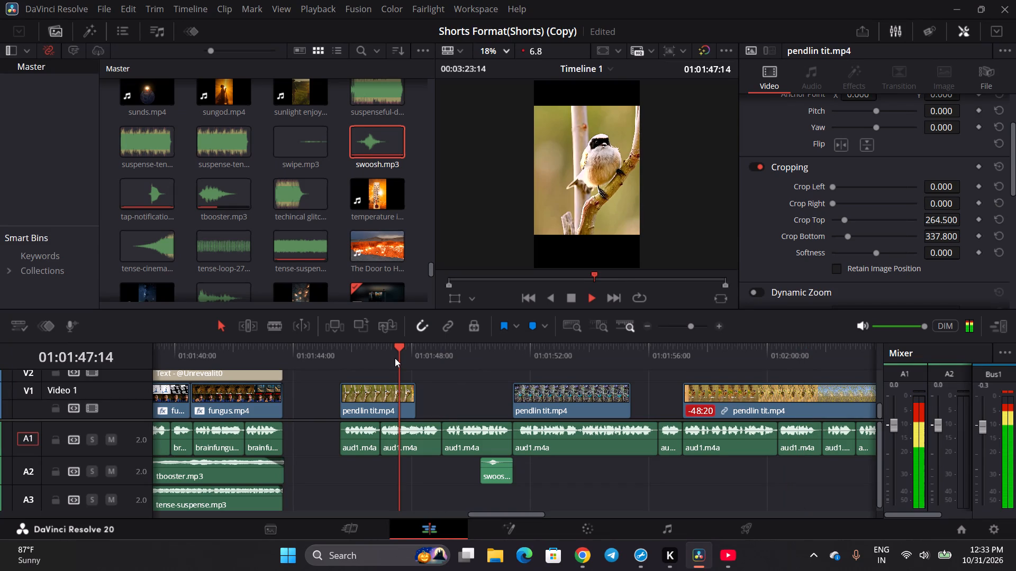
pyautogui.press('space')
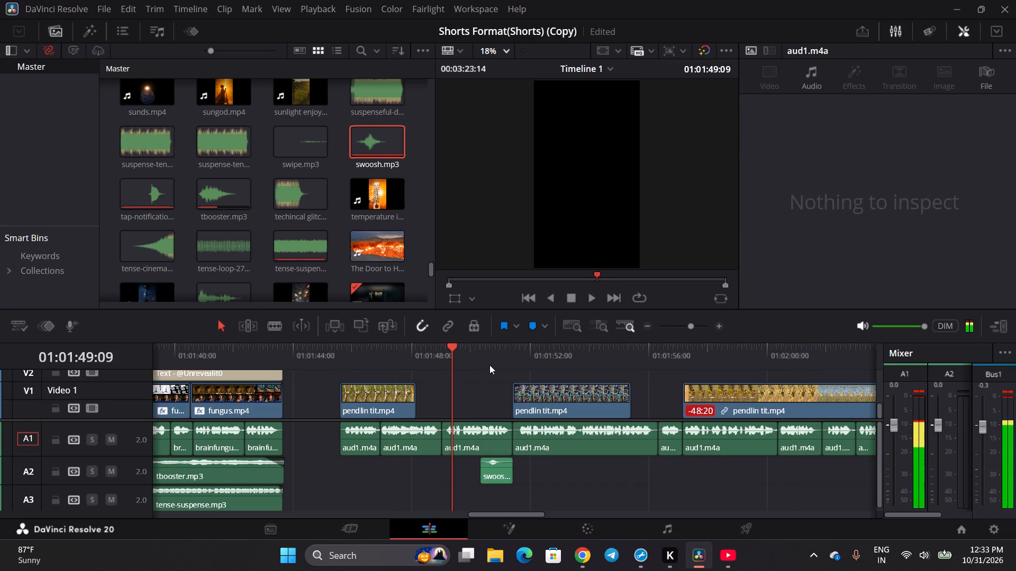
pyautogui.click(513, 355)
pyautogui.press('space')
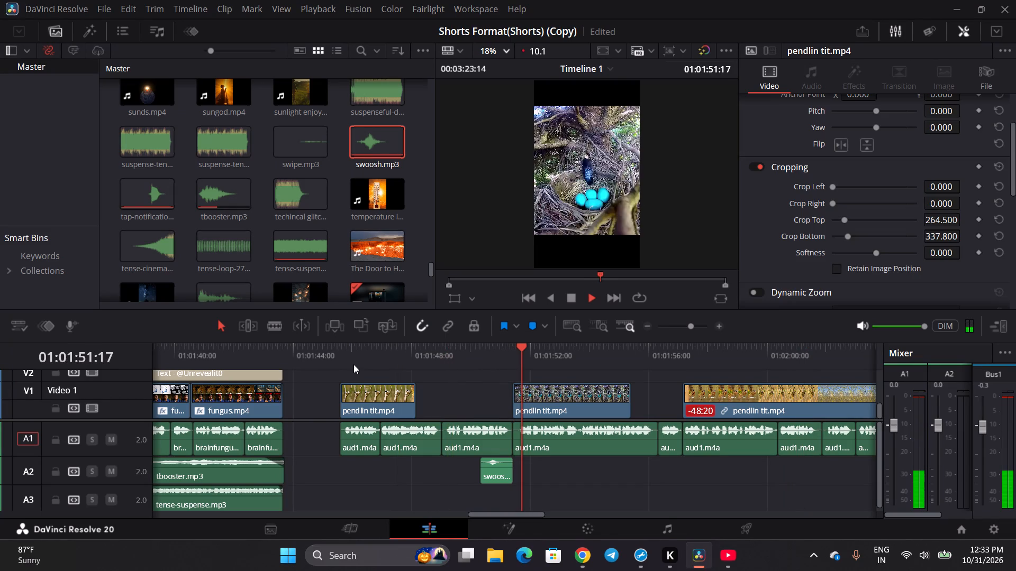
# Play the out-of-sync pendlin tit.mp4 audio clip on track A1, located after the end of the narration, to review its sound.
pyautogui.hscroll(-10, 703, 473)
pyautogui.hscroll(-11, 353, 364)
pyautogui.hscroll(-1, 664, 473)
pyautogui.hscroll(-3, 366, 367)
pyautogui.click(329, 355)
pyautogui.press('space')
pyautogui.hscroll(-2, 329, 355)
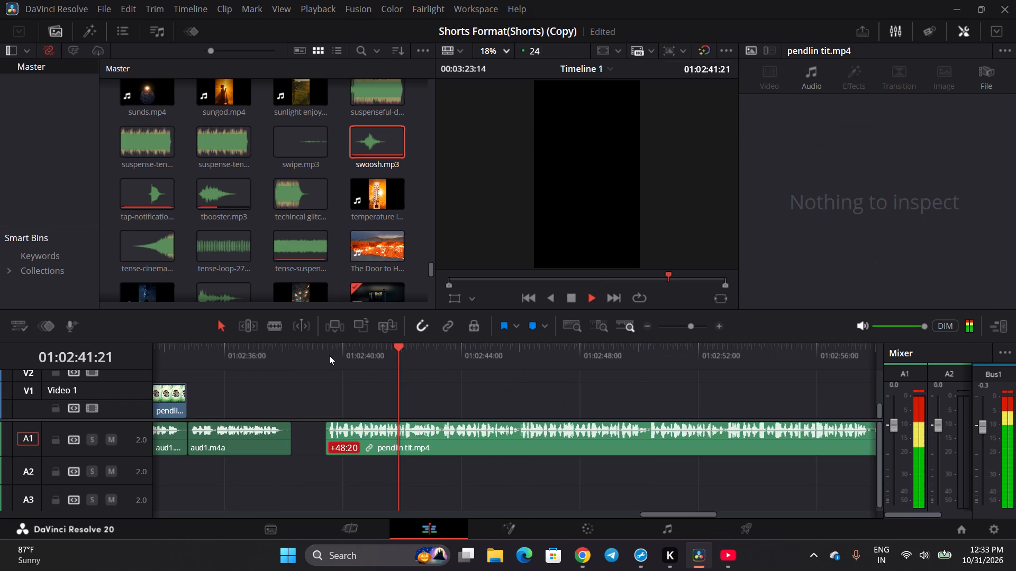
pyautogui.press('space')
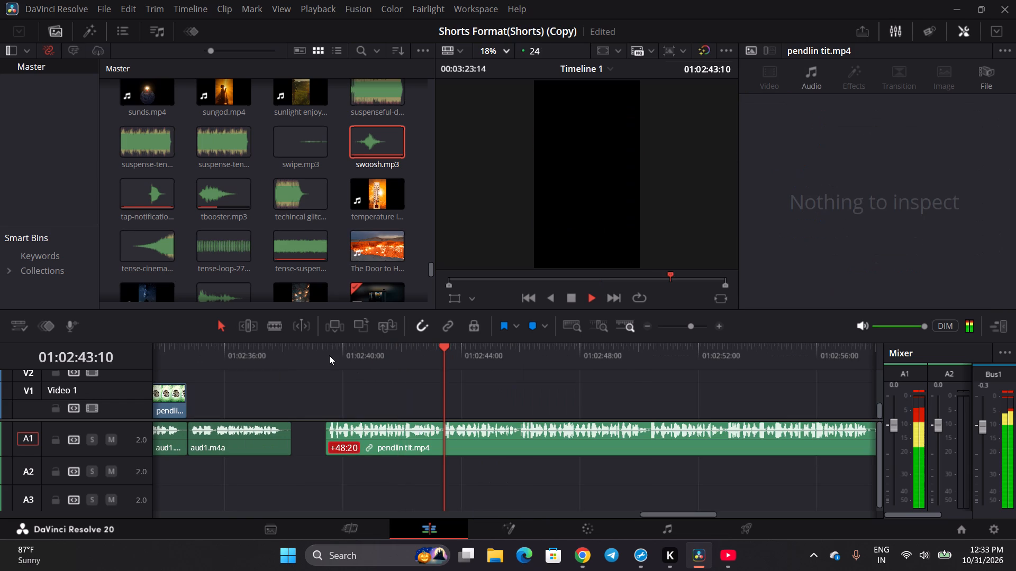